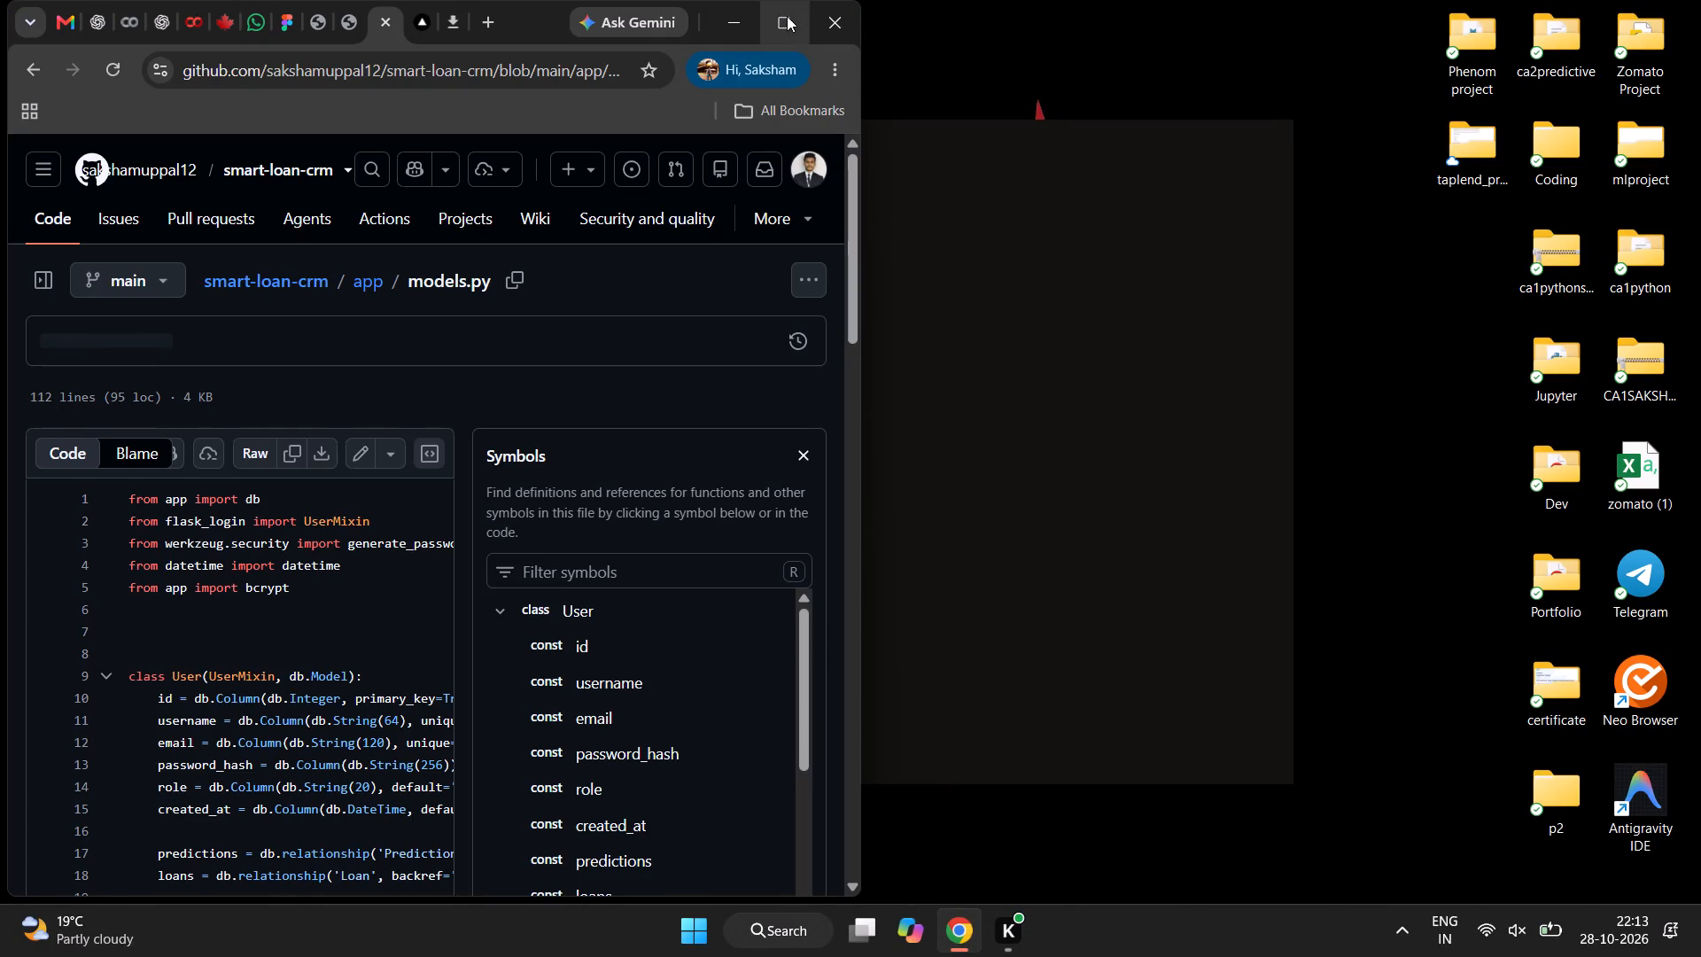
Switch to the CampusBuddyProject Figma design in a maximized window and select the Google Sign Up frame.
click(787, 16)
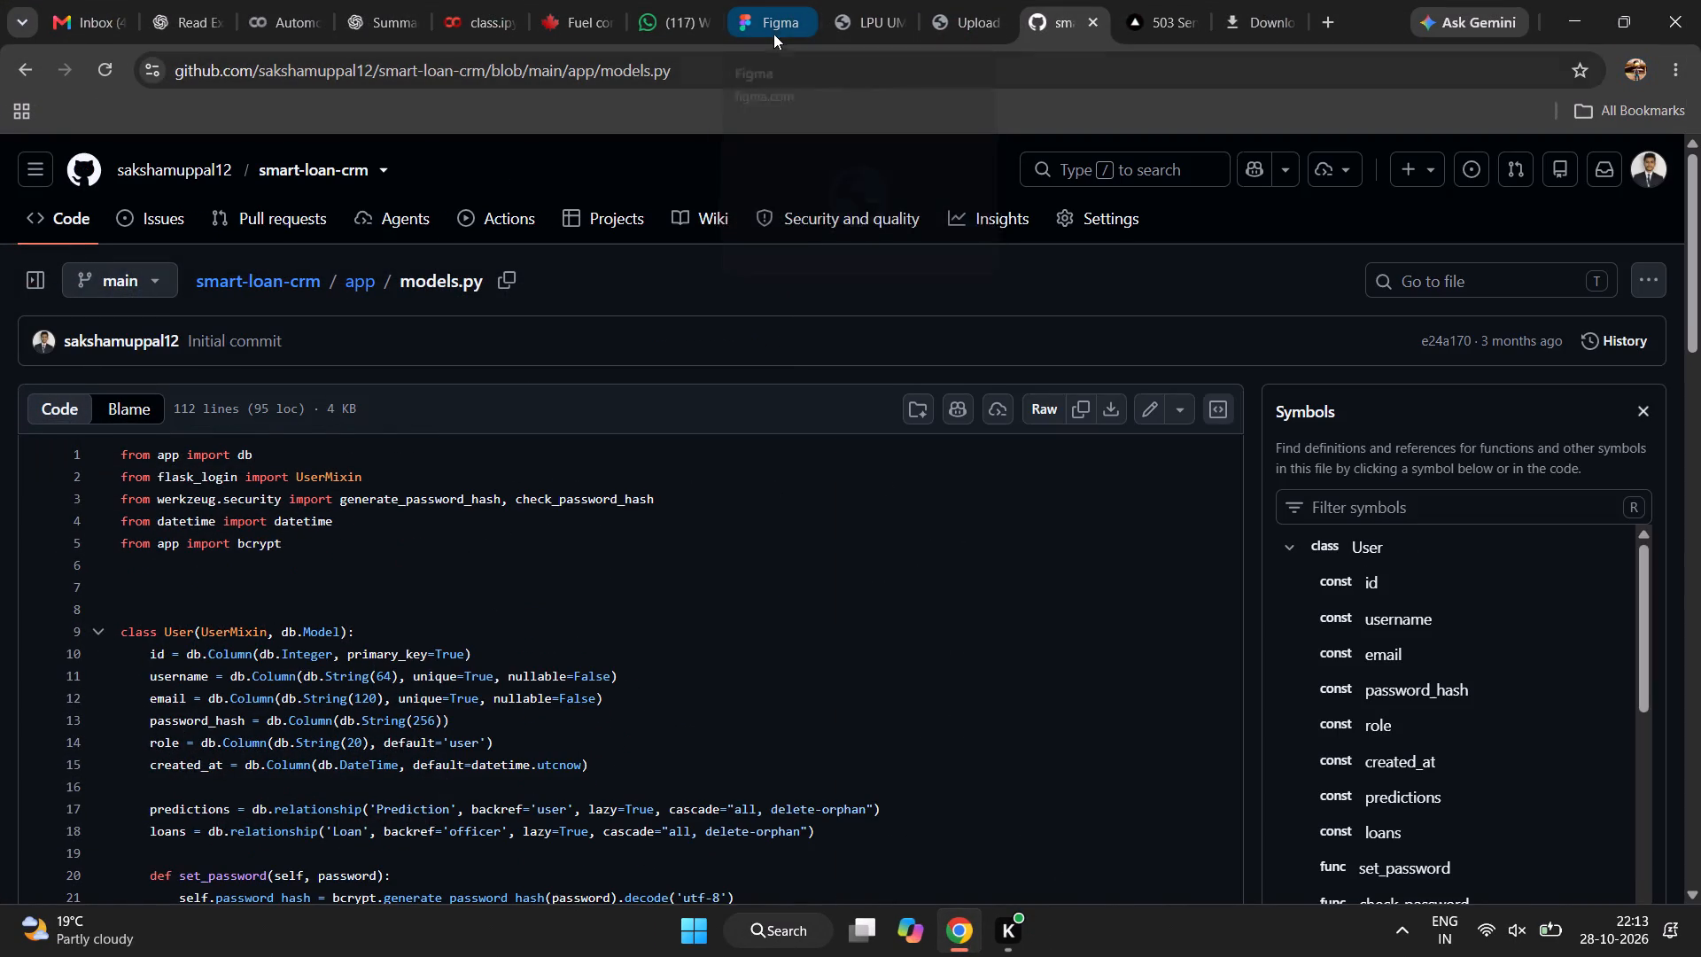
click(774, 32)
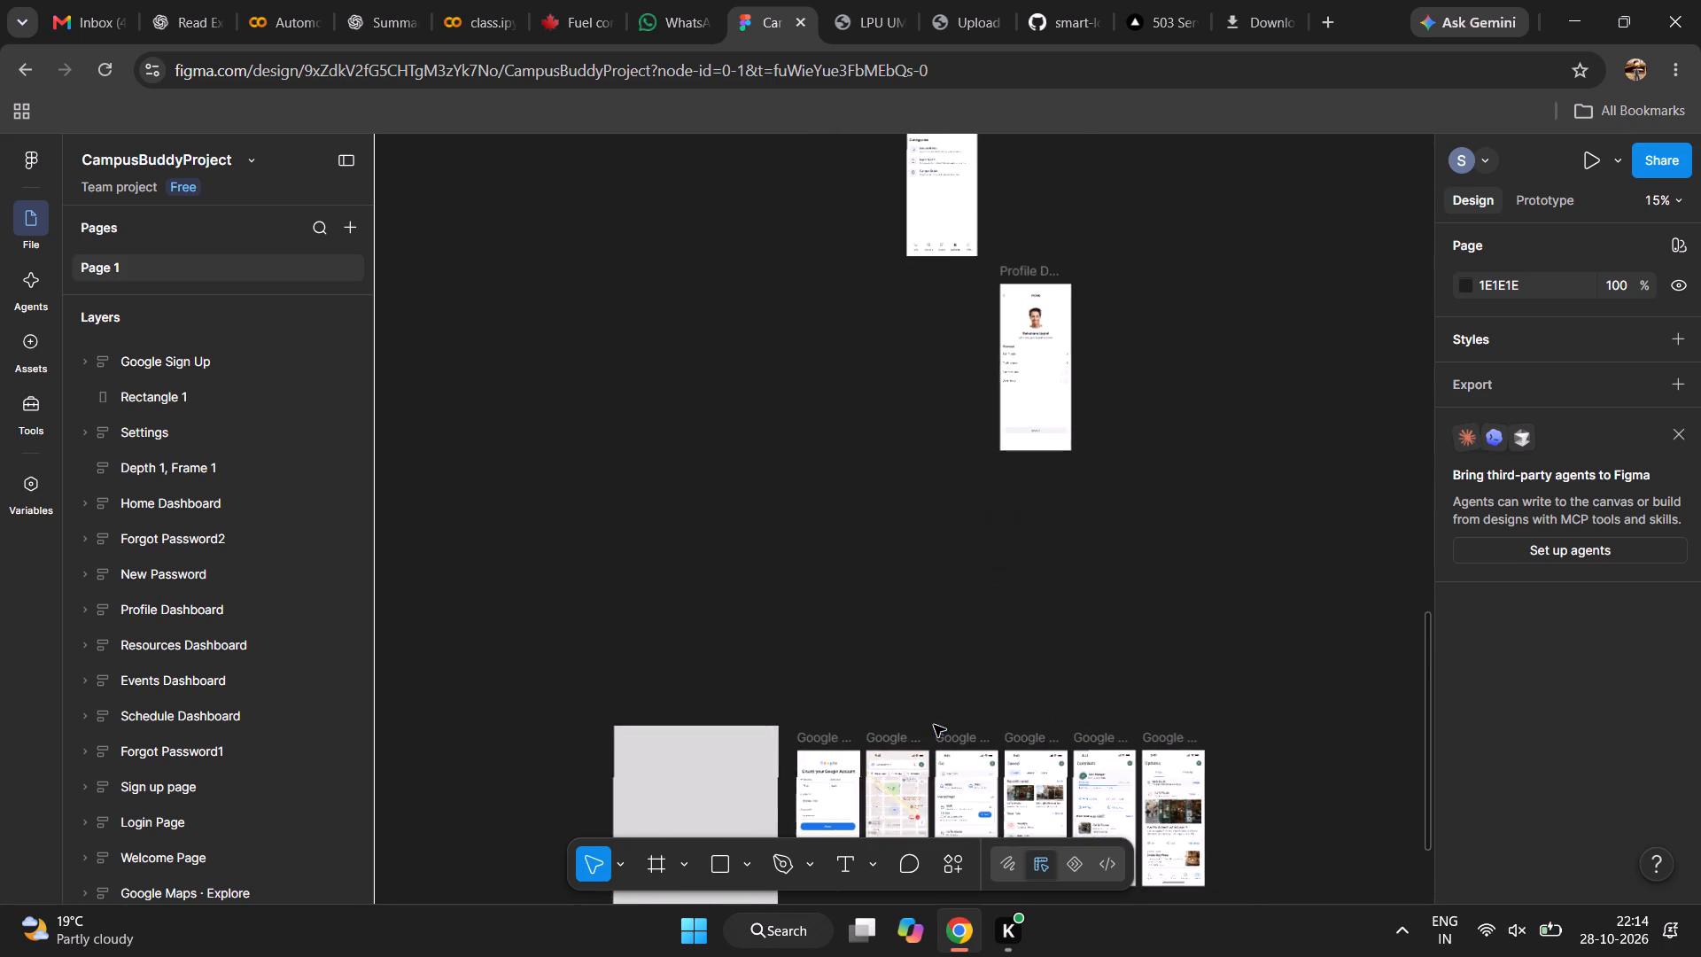
scroll(934, 725, down, 1)
scroll(934, 725, up, 1)
click(681, 553)
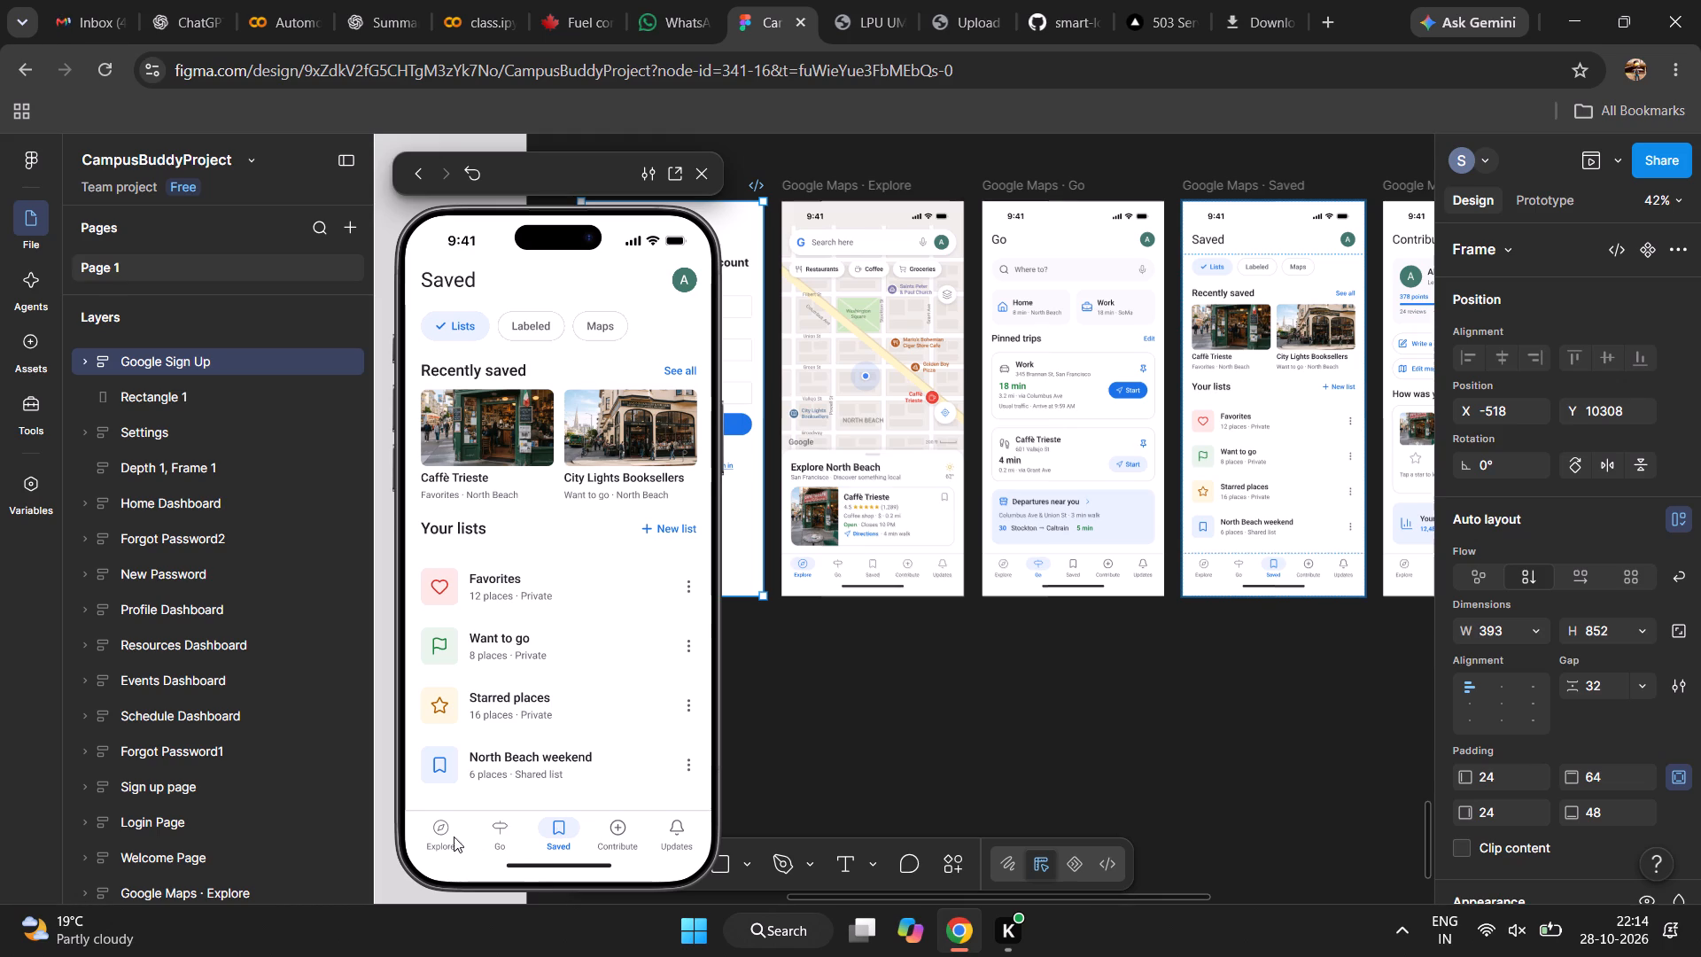
click(440, 837)
drag(554, 176, 552, 175)
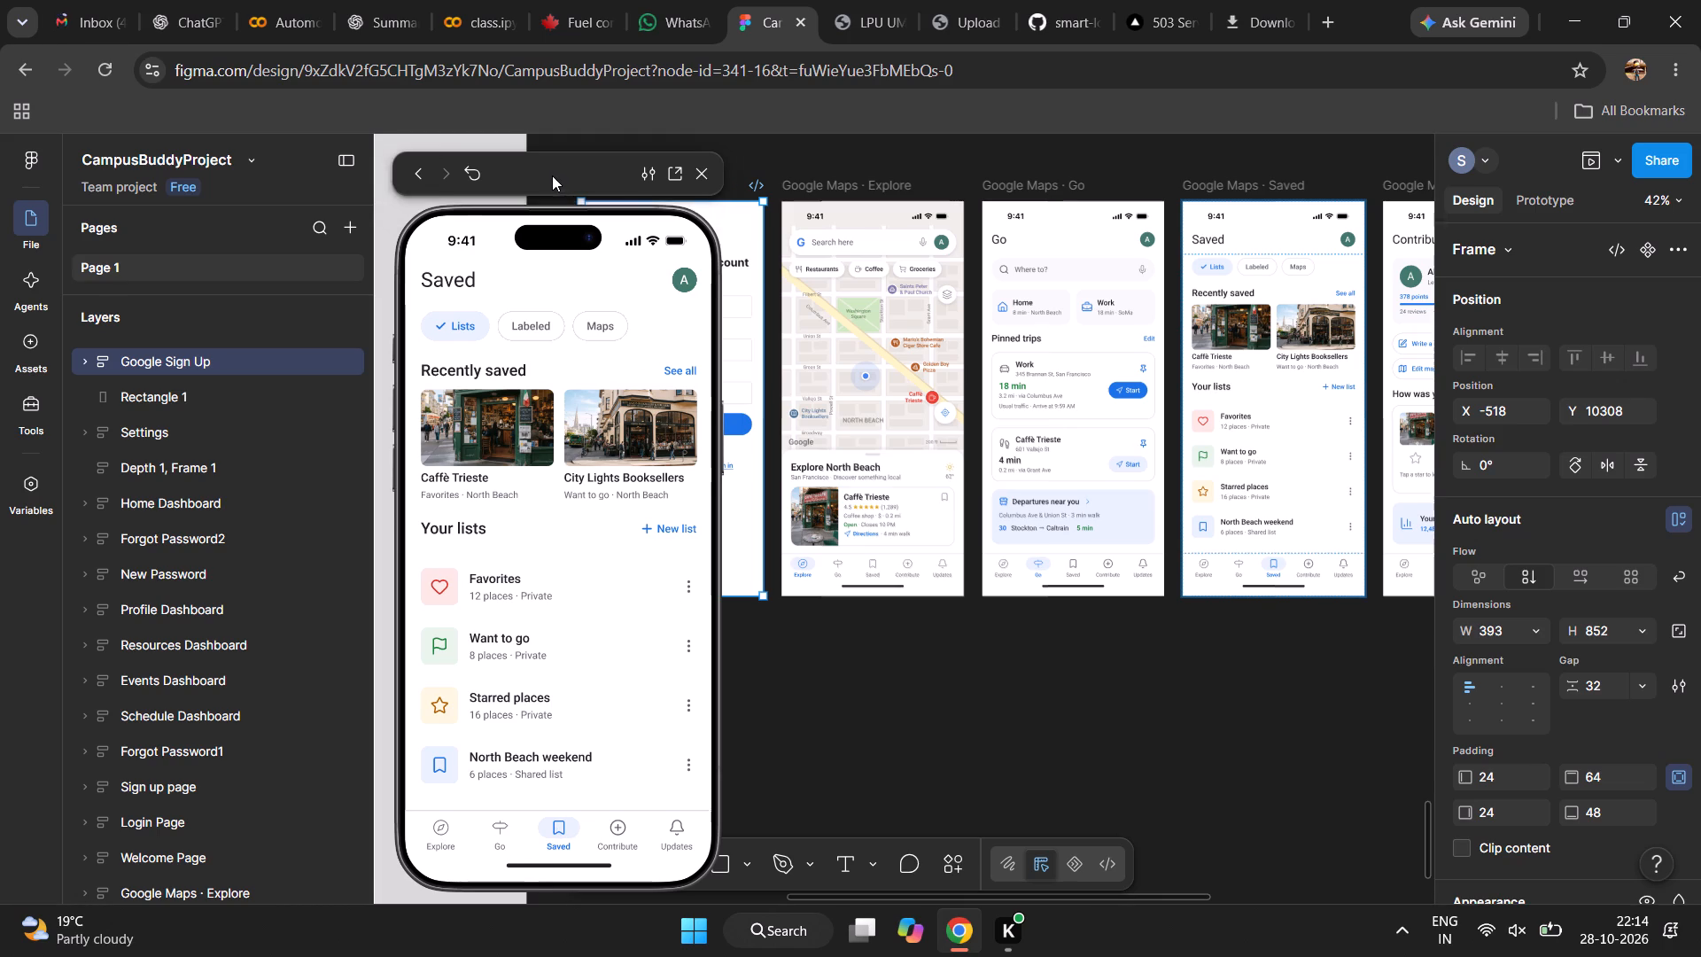
drag(552, 175, 548, 152)
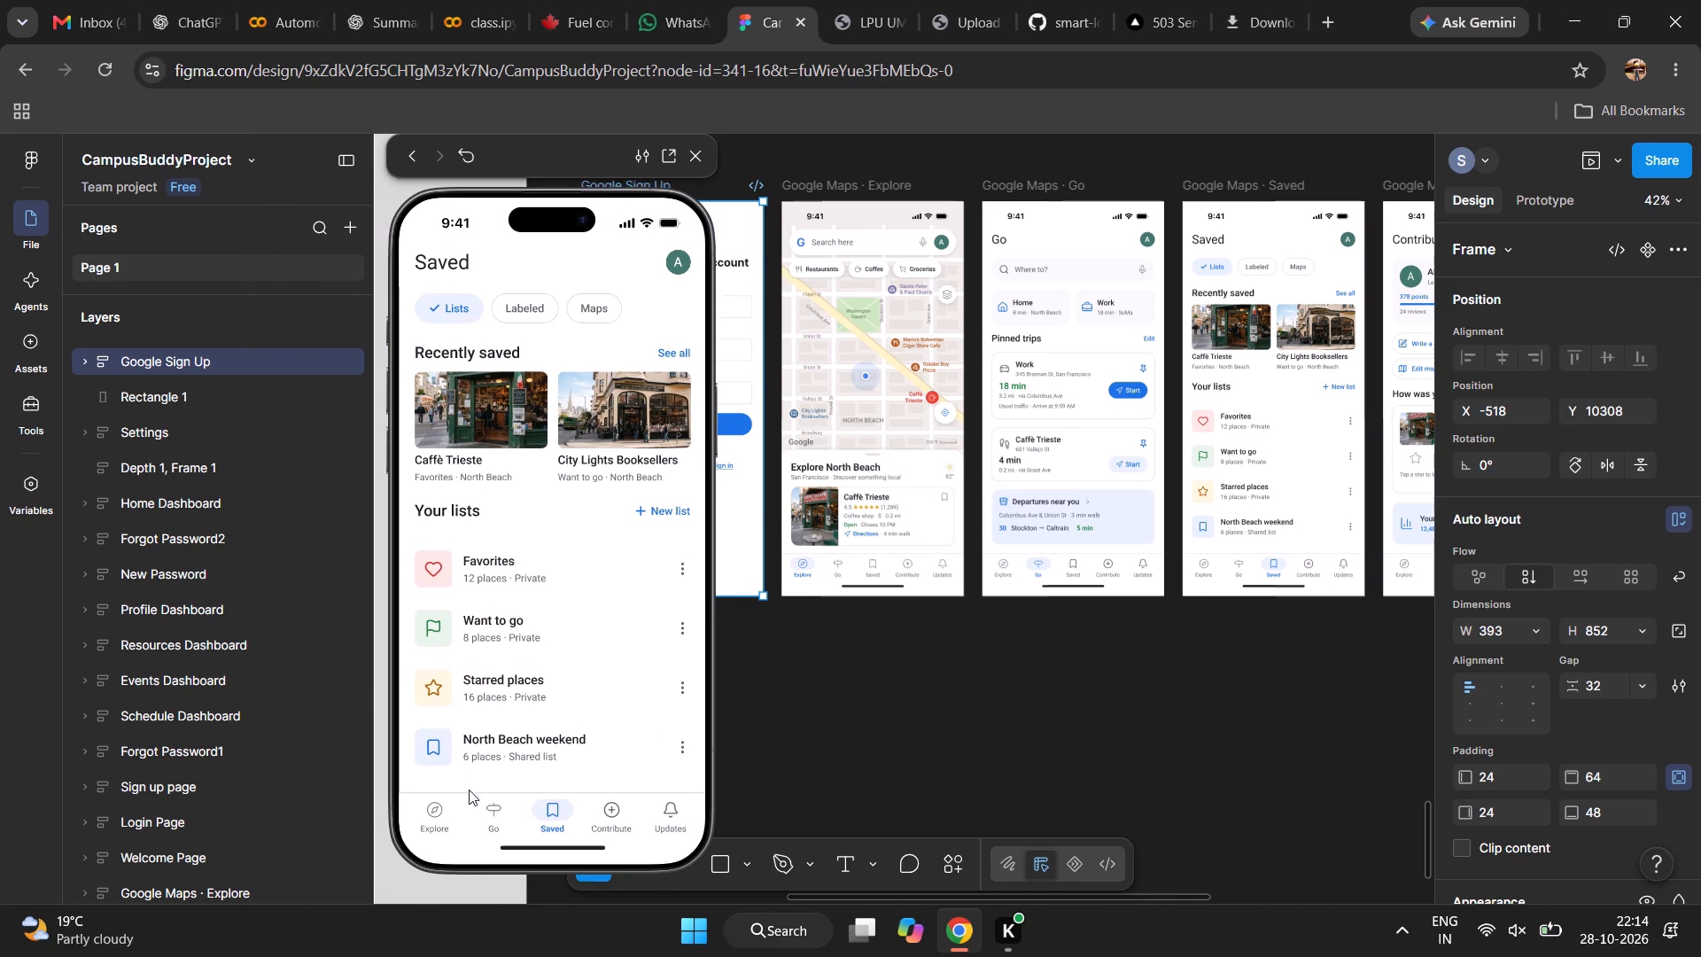
click(447, 807)
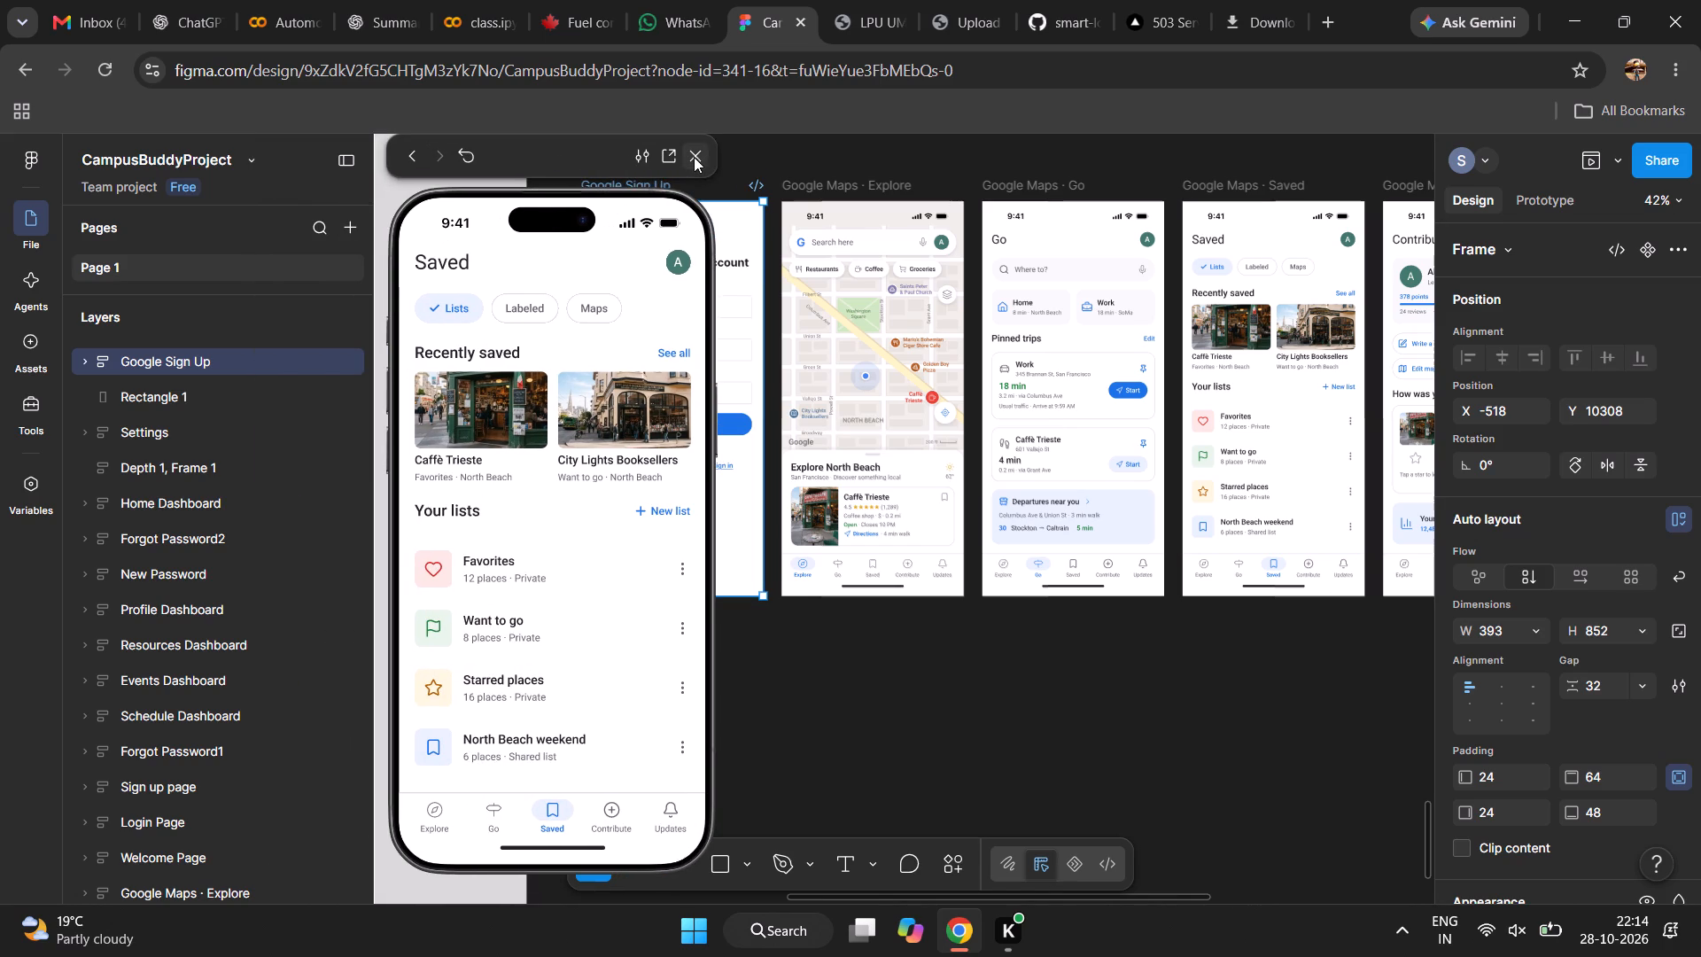
click(694, 156)
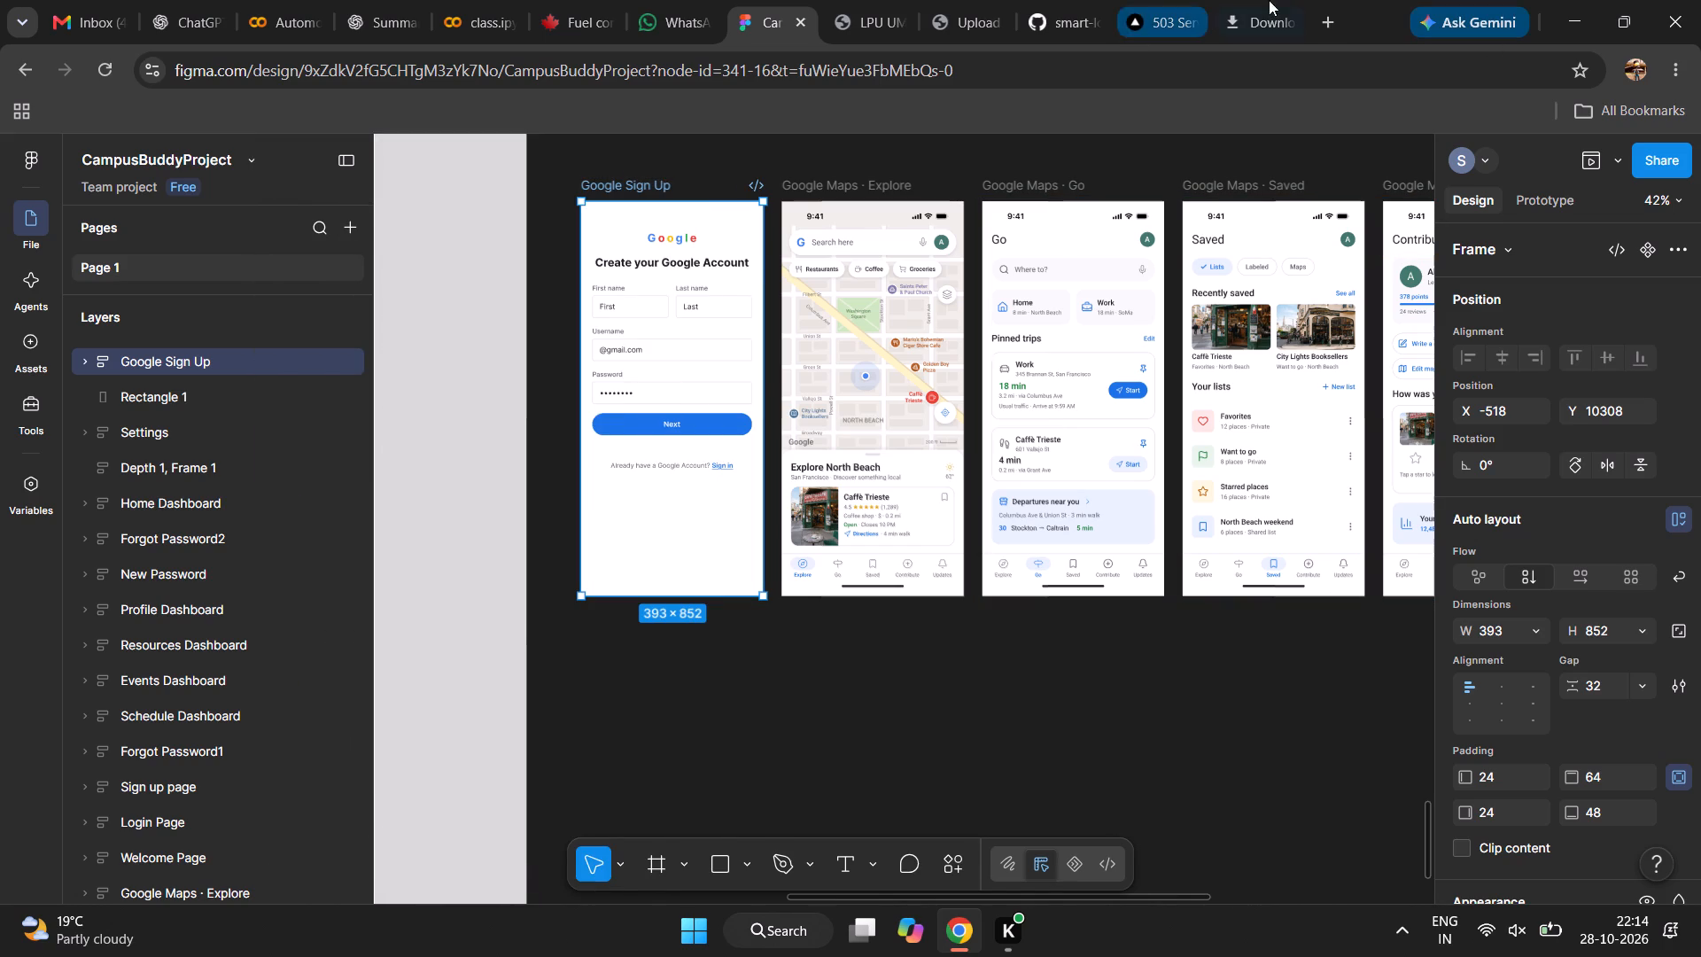
Close the browser's download history page and the lpulive.lpu.in page.
click(1290, 13)
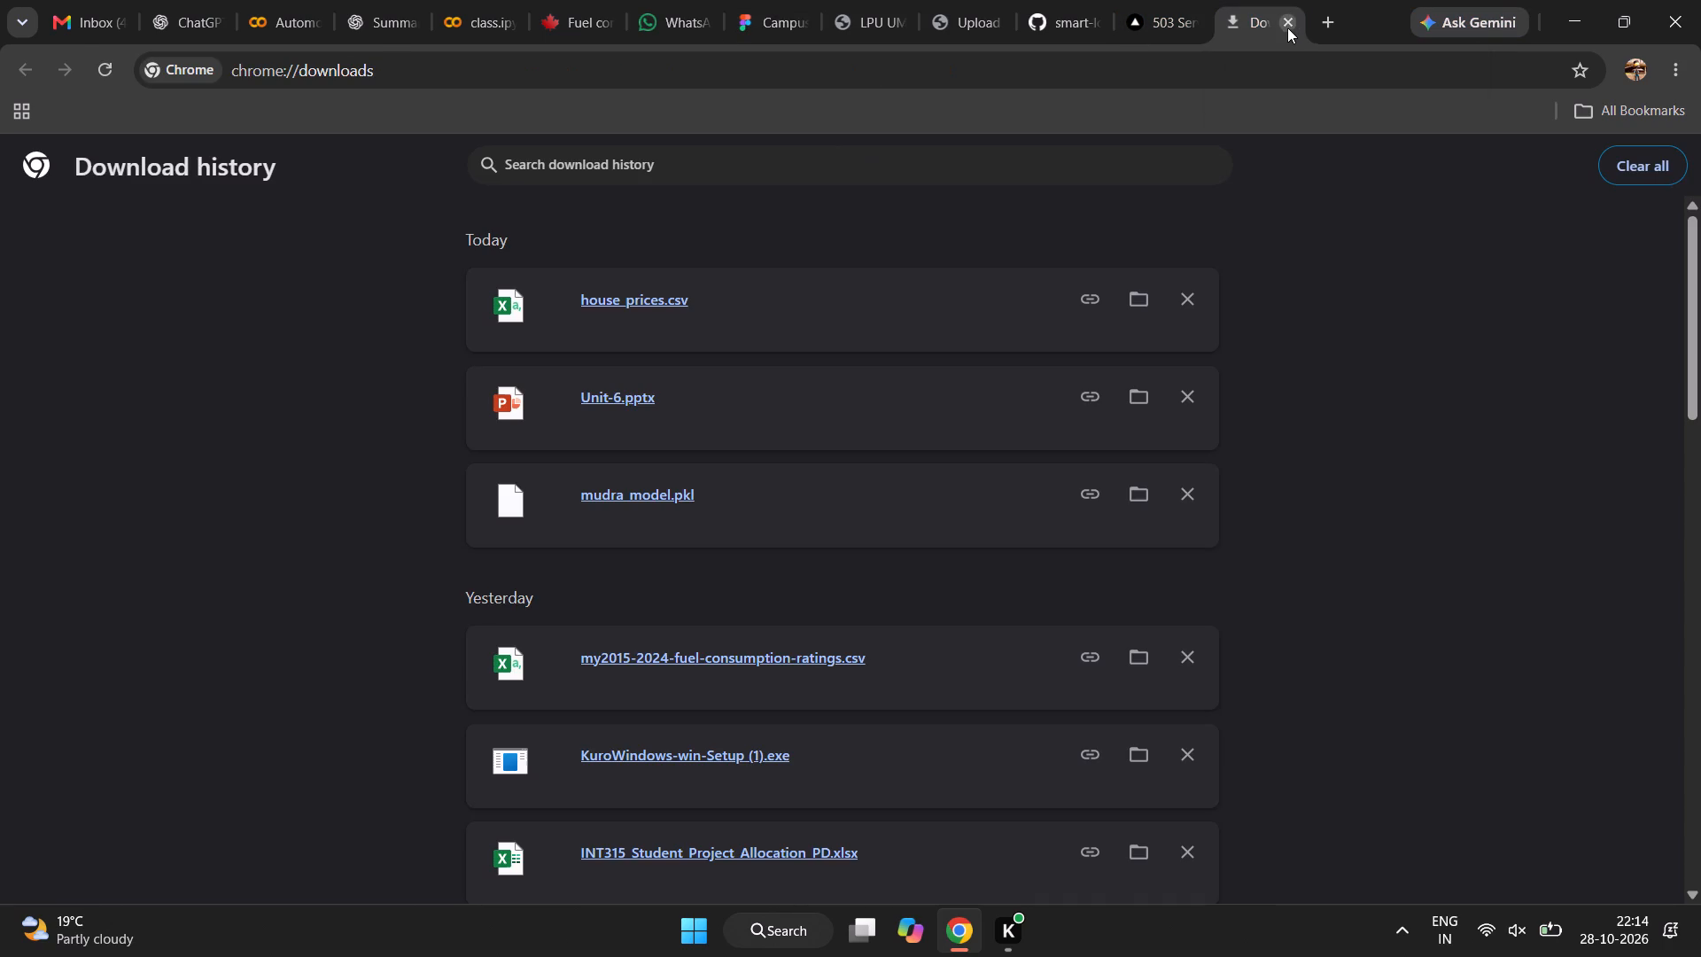
click(1285, 27)
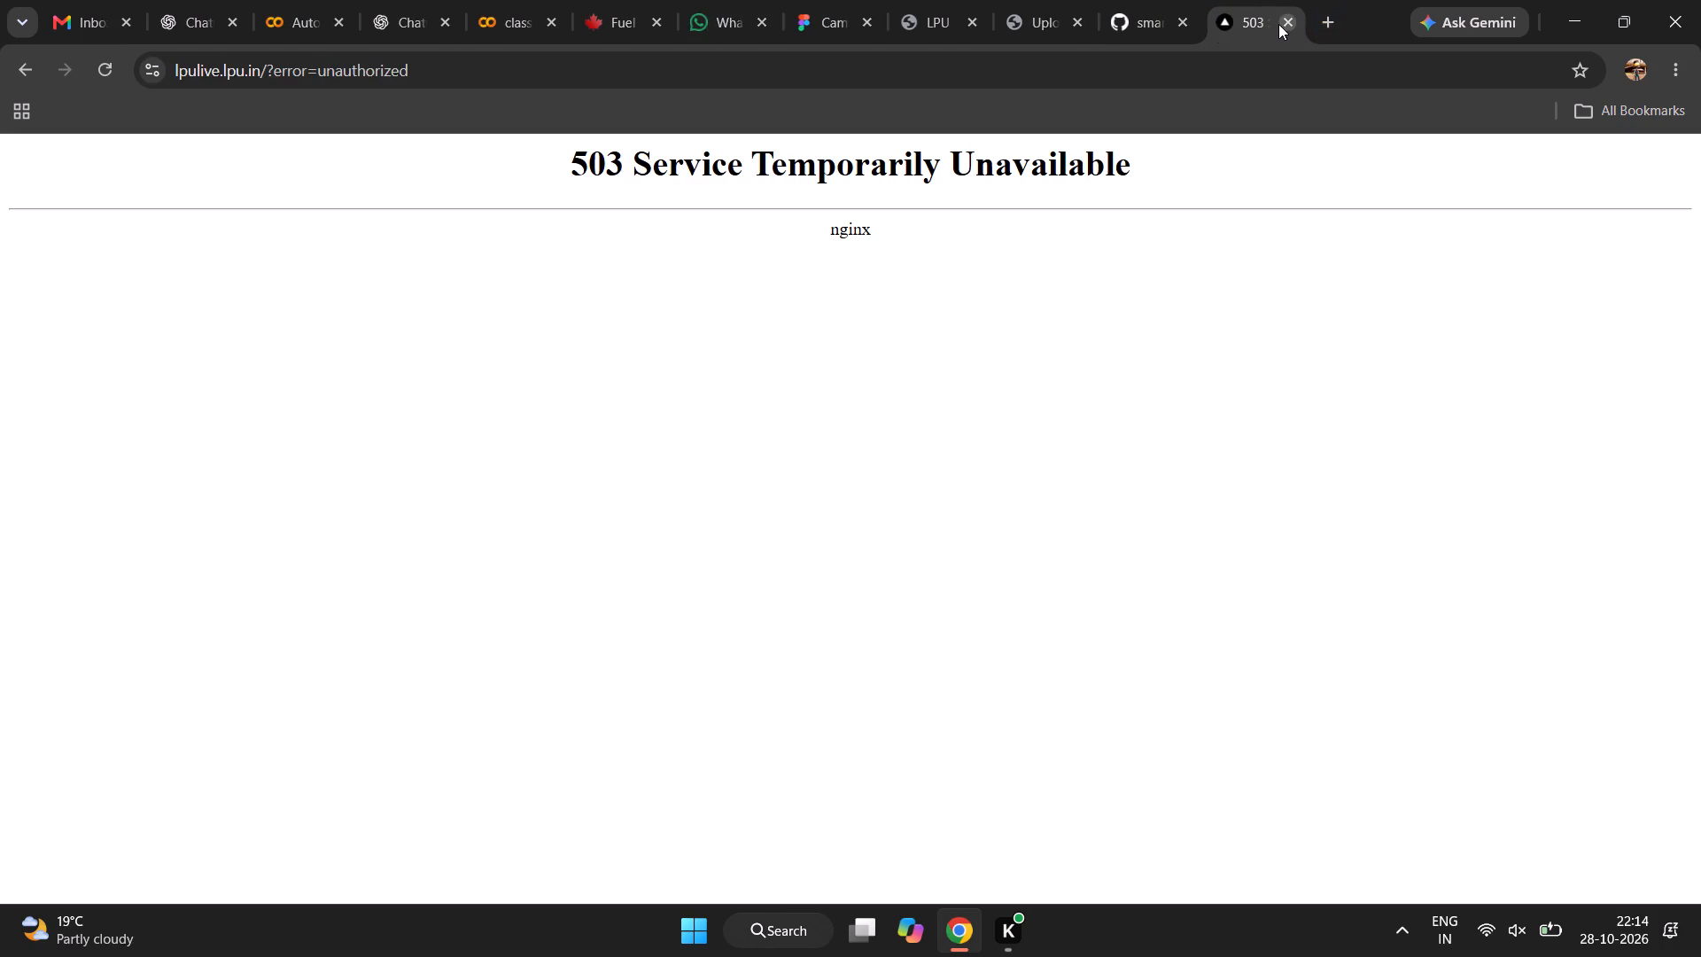
click(1278, 24)
click(1278, 24)
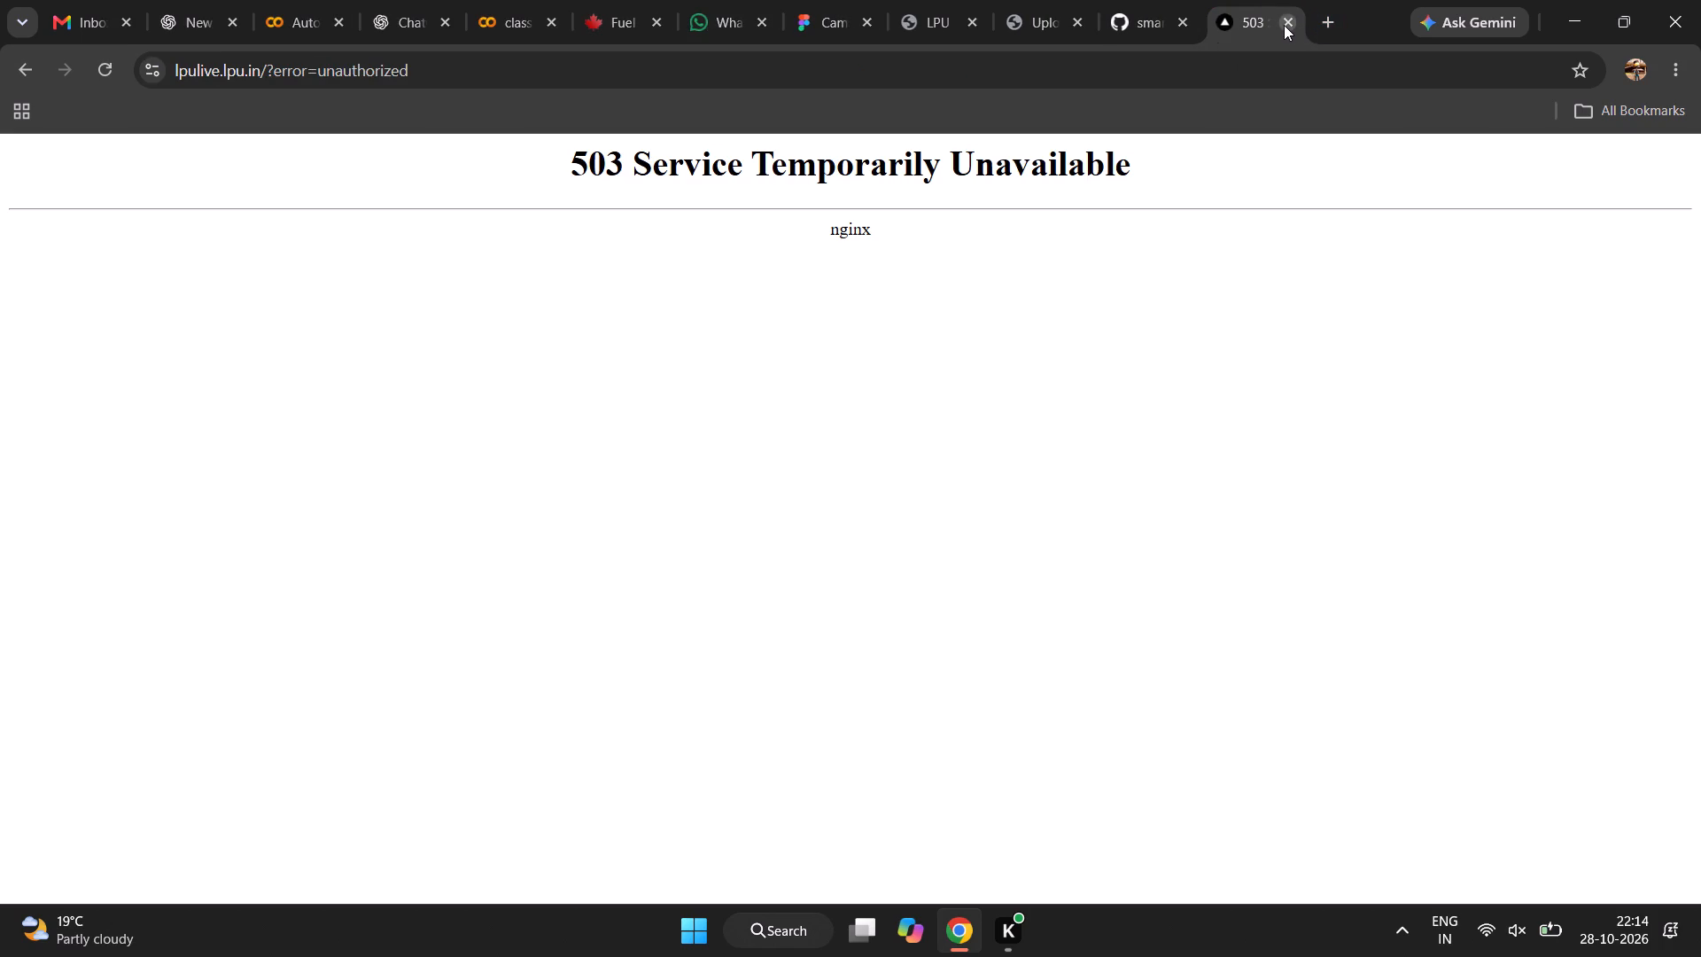
click(1285, 25)
Search for "speed test", start a connection test on Speedtest by Ookla, and close the page.
click(1330, 27)
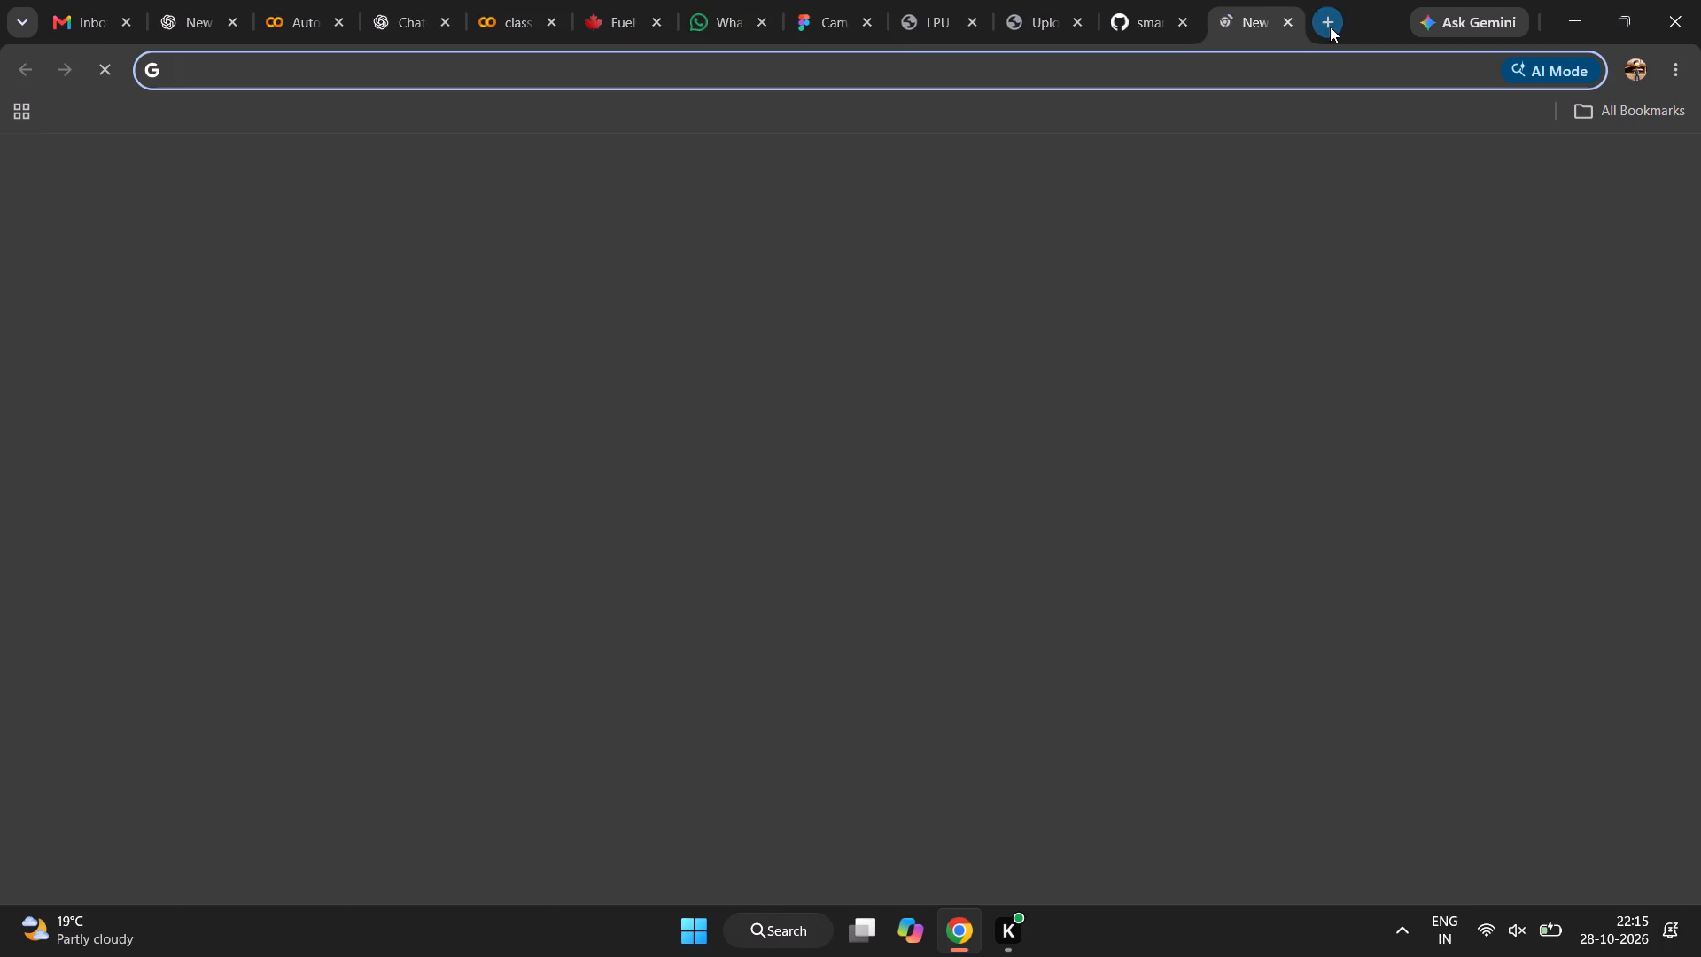
click(845, 478)
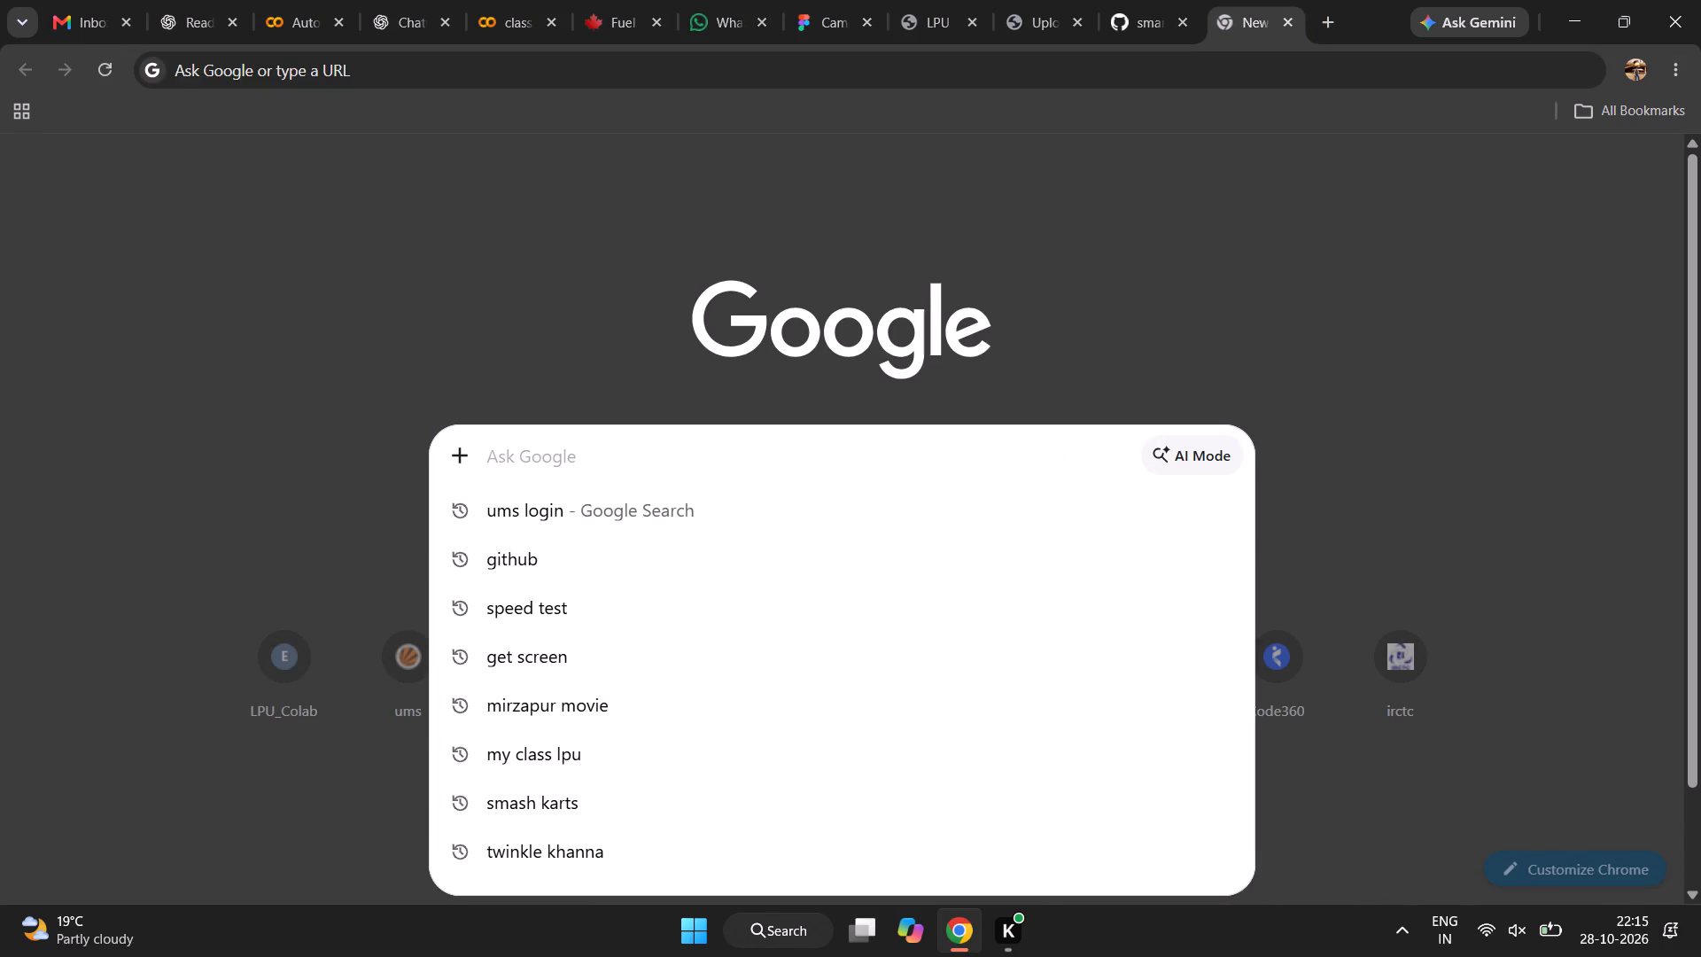
text(speed test)
key(Return)
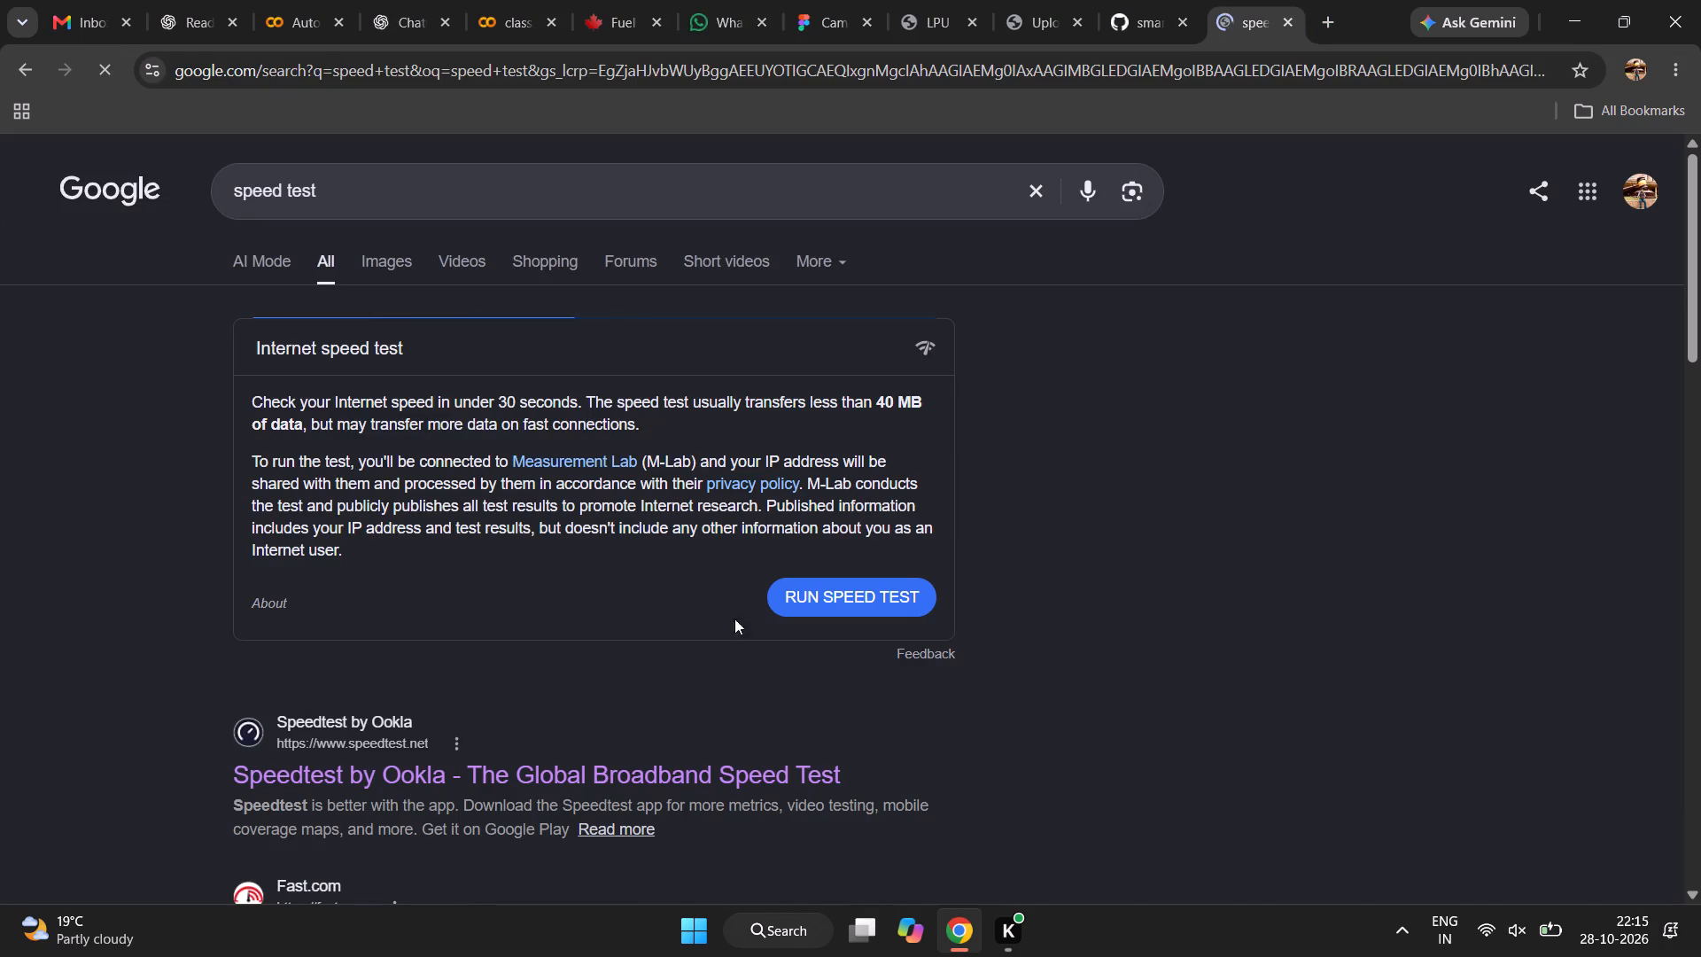
click(613, 779)
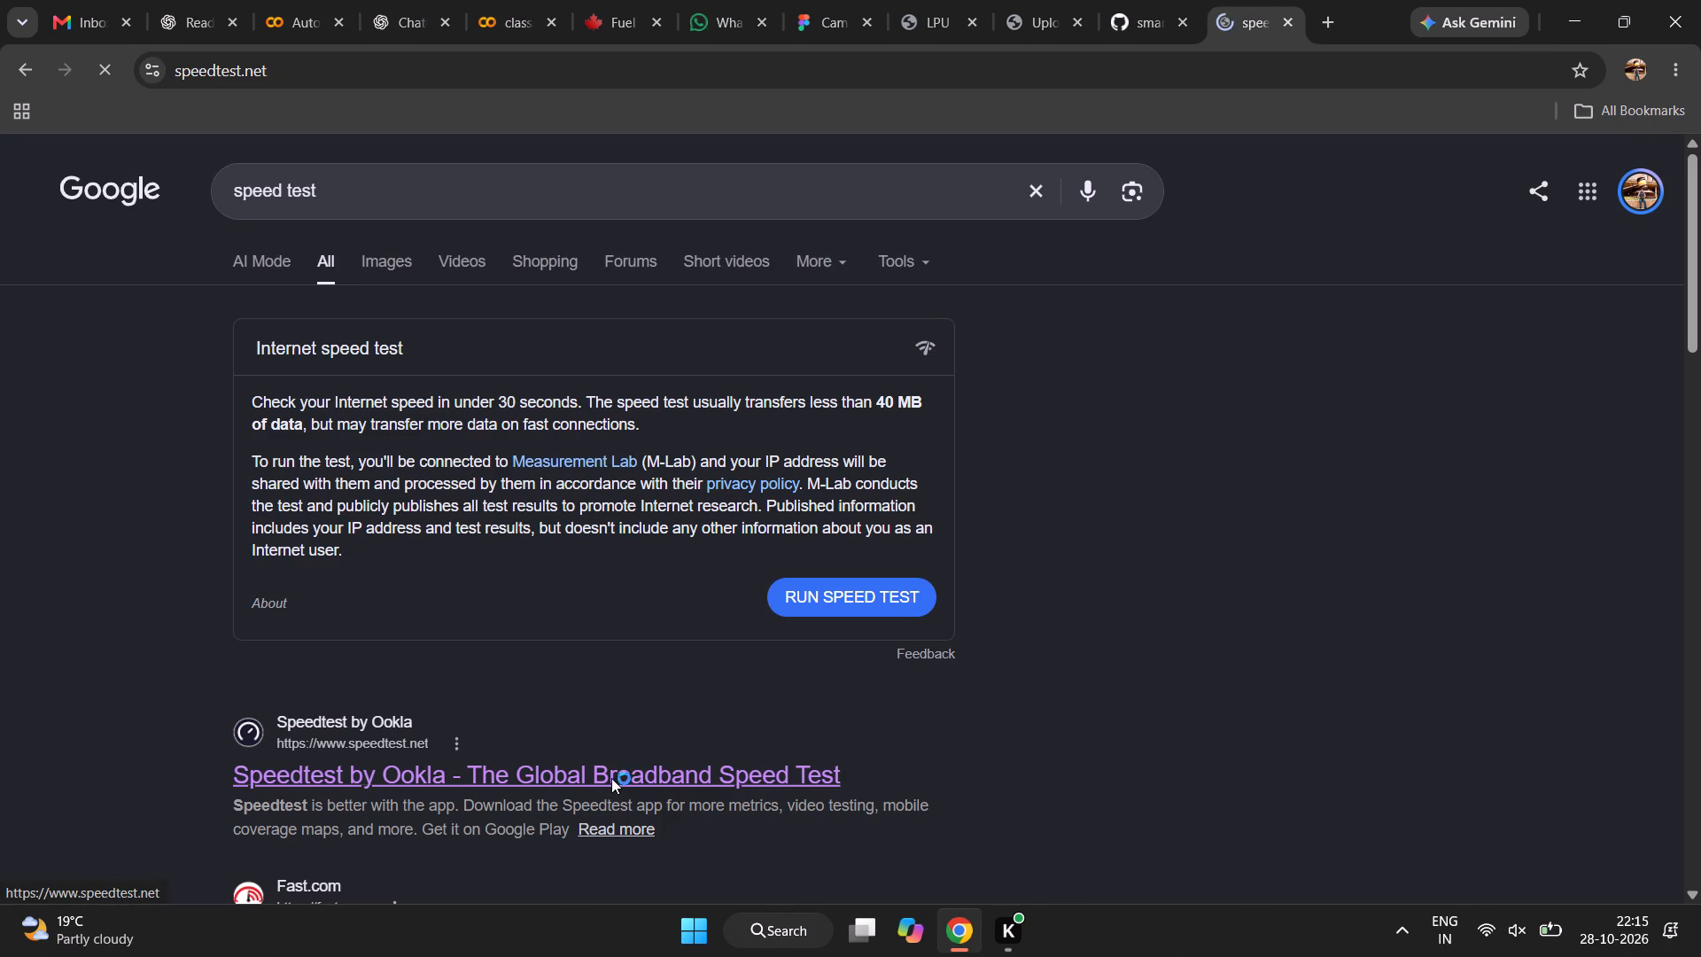
click(749, 595)
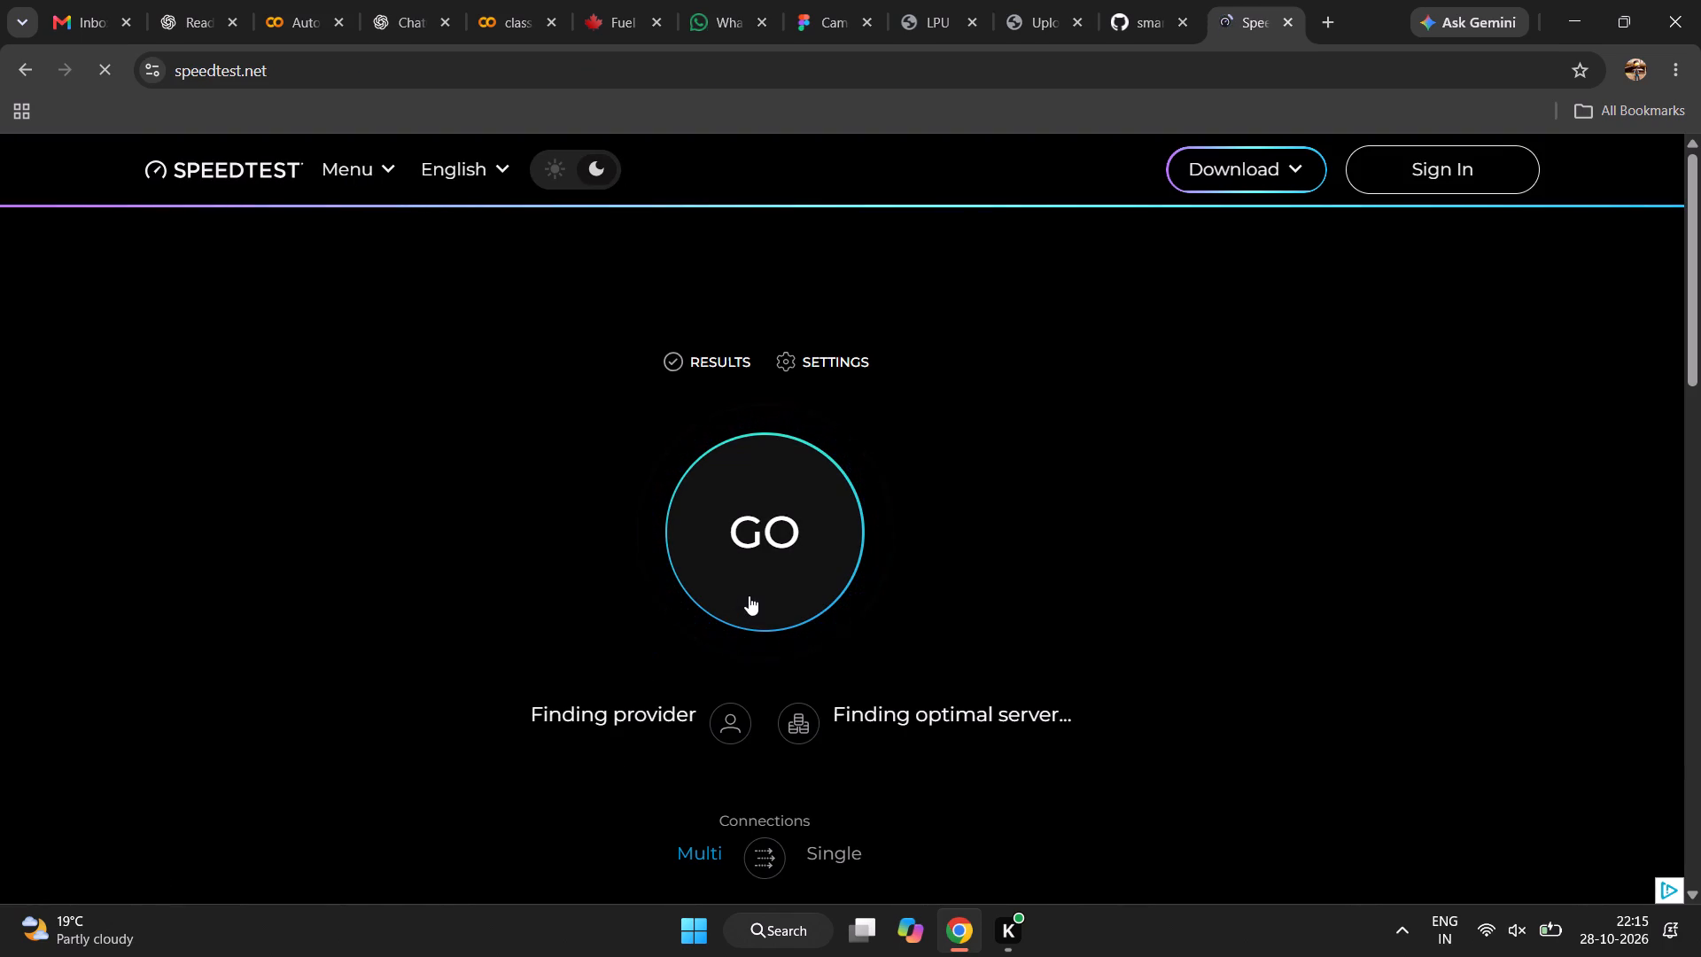
click(726, 587)
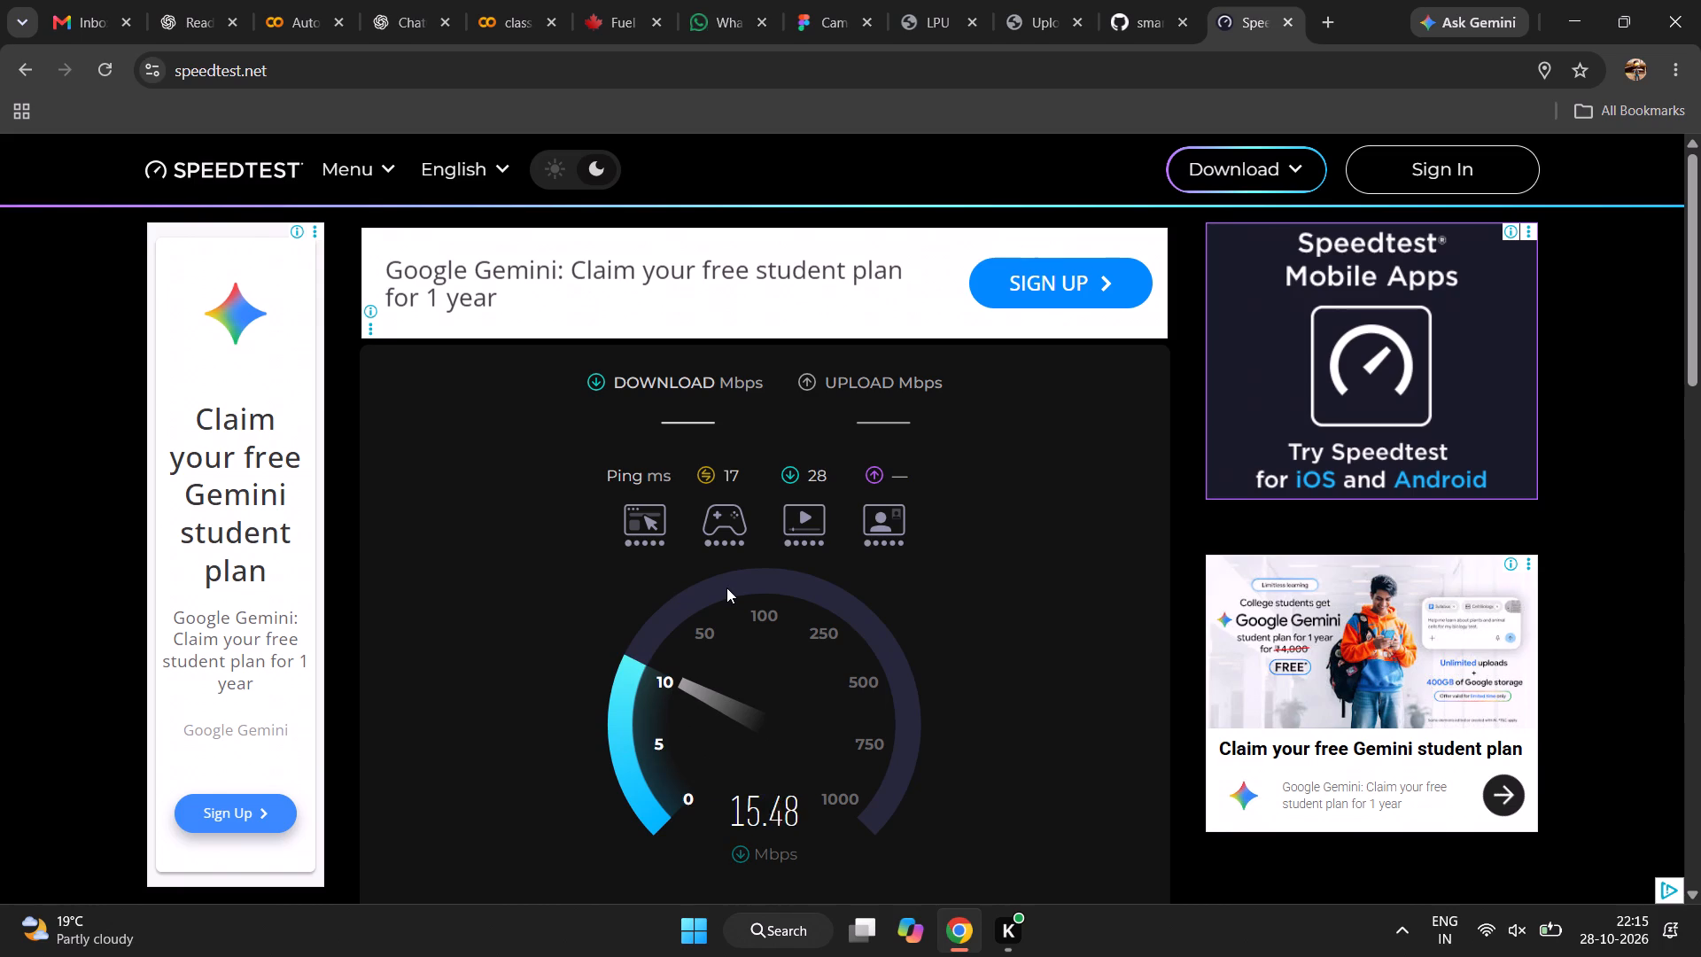
click(1290, 22)
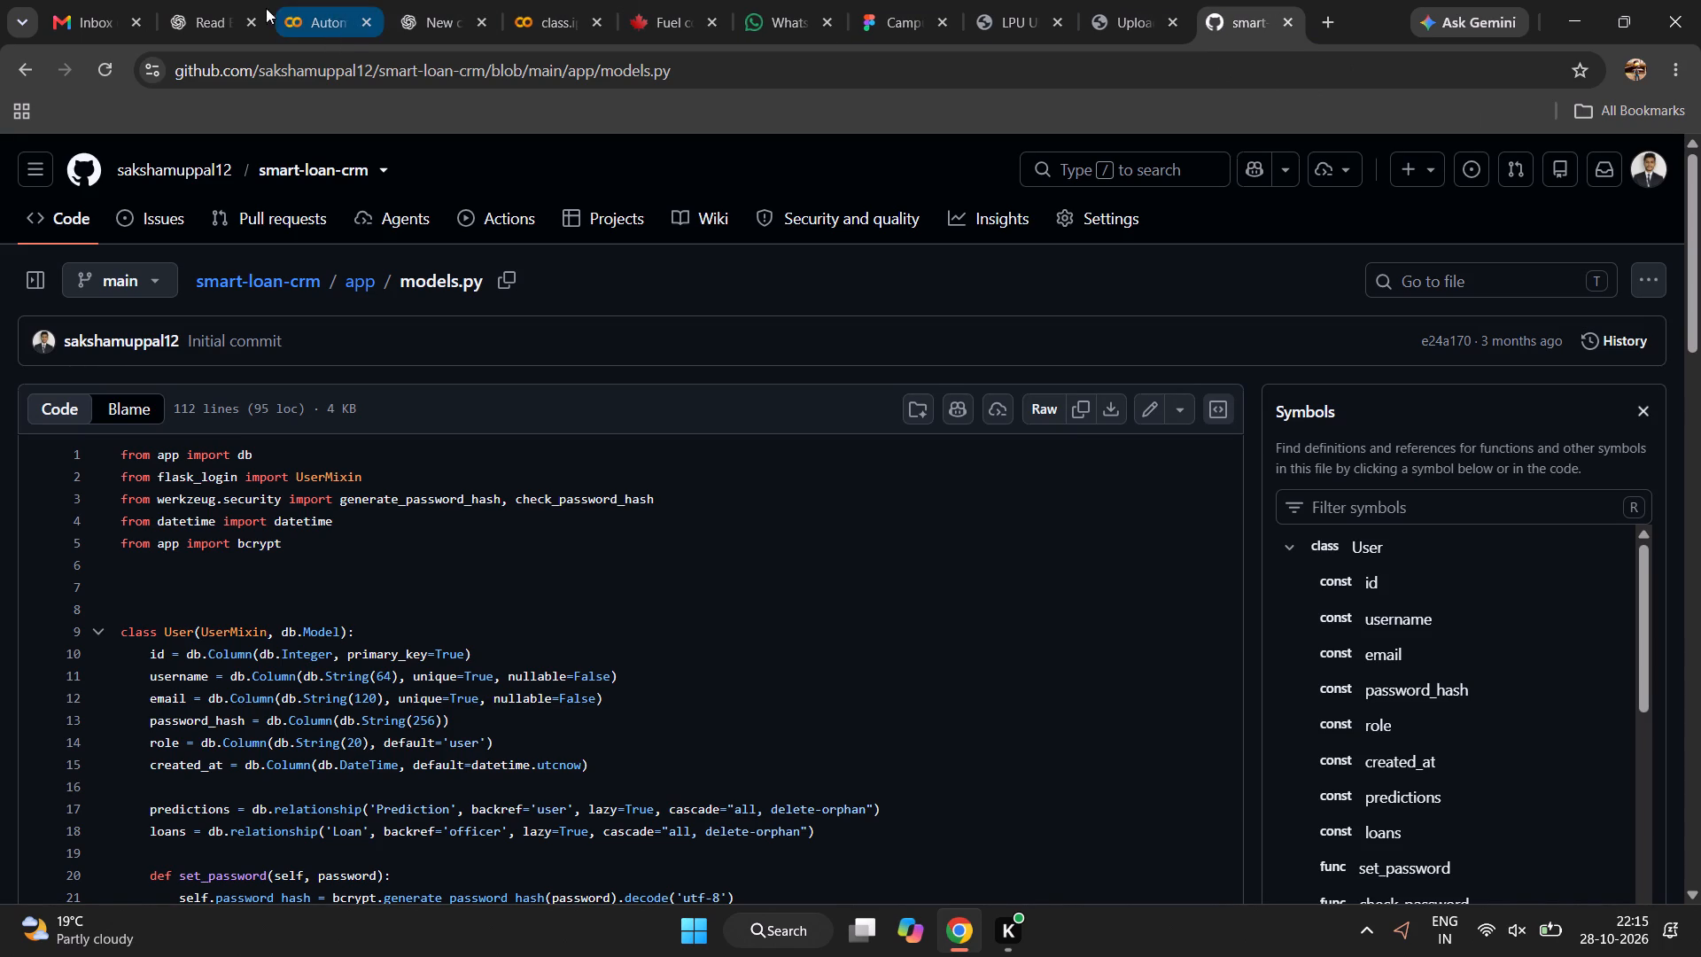
Preview the Google Sign Up flow in CampusBuddyProject through Explore, Go and Saved, try Contribute and Go from Saved, and close the preview.
click(902, 23)
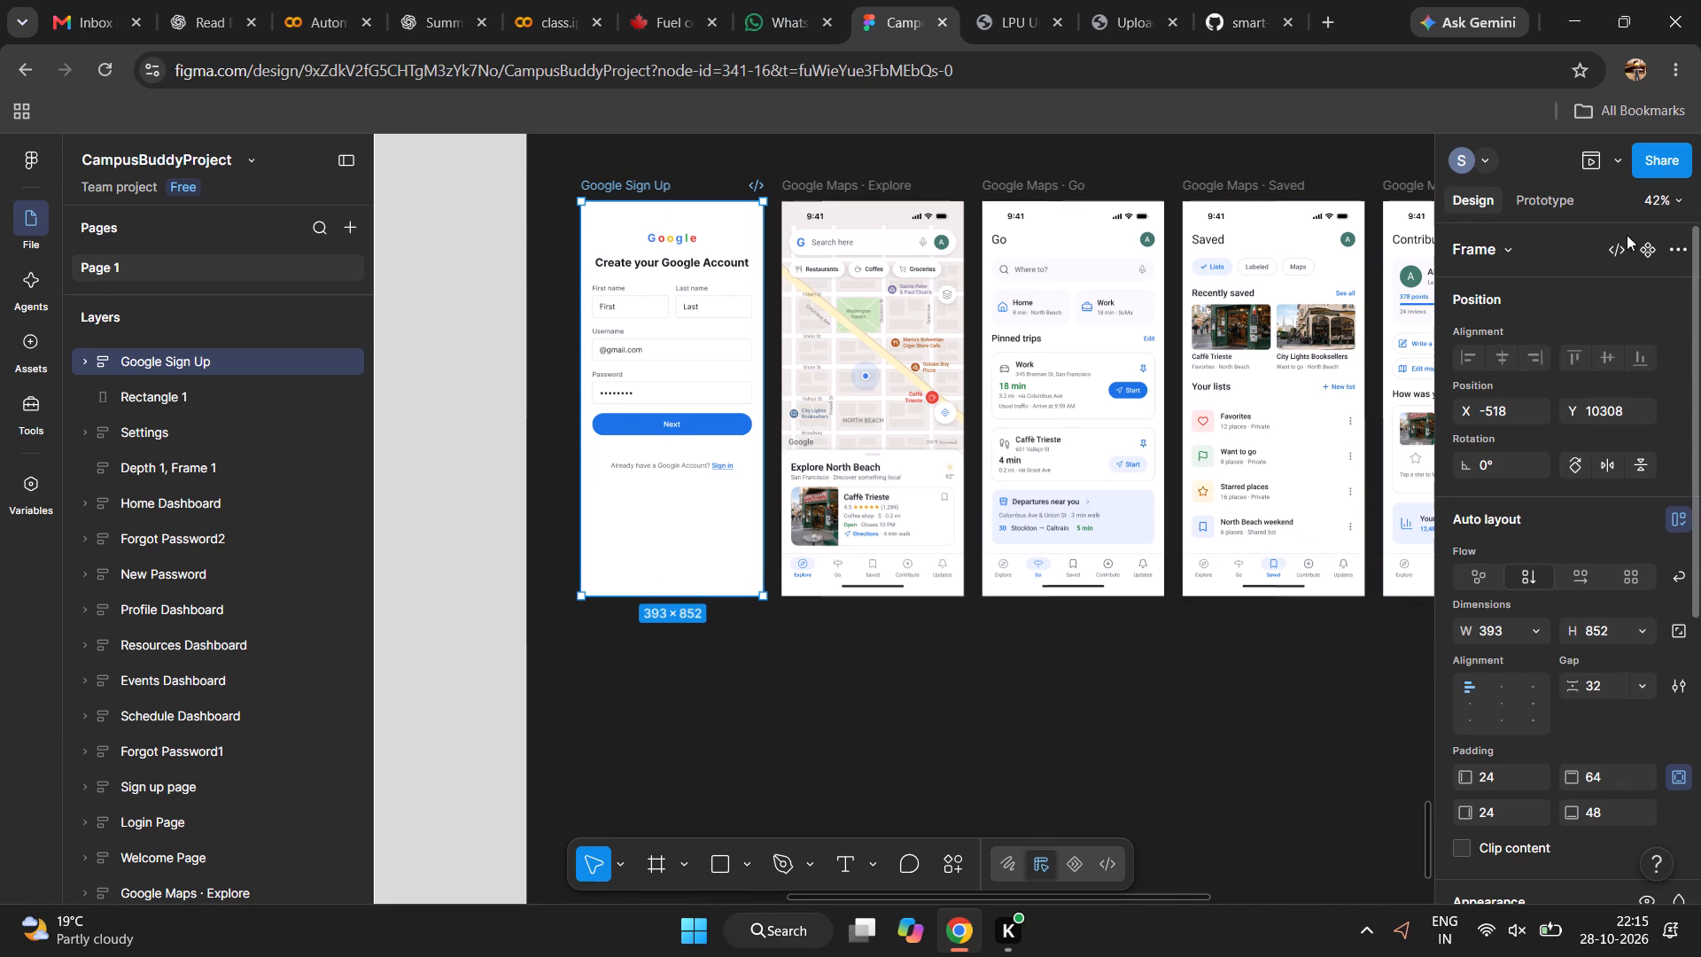
click(1616, 154)
click(1542, 243)
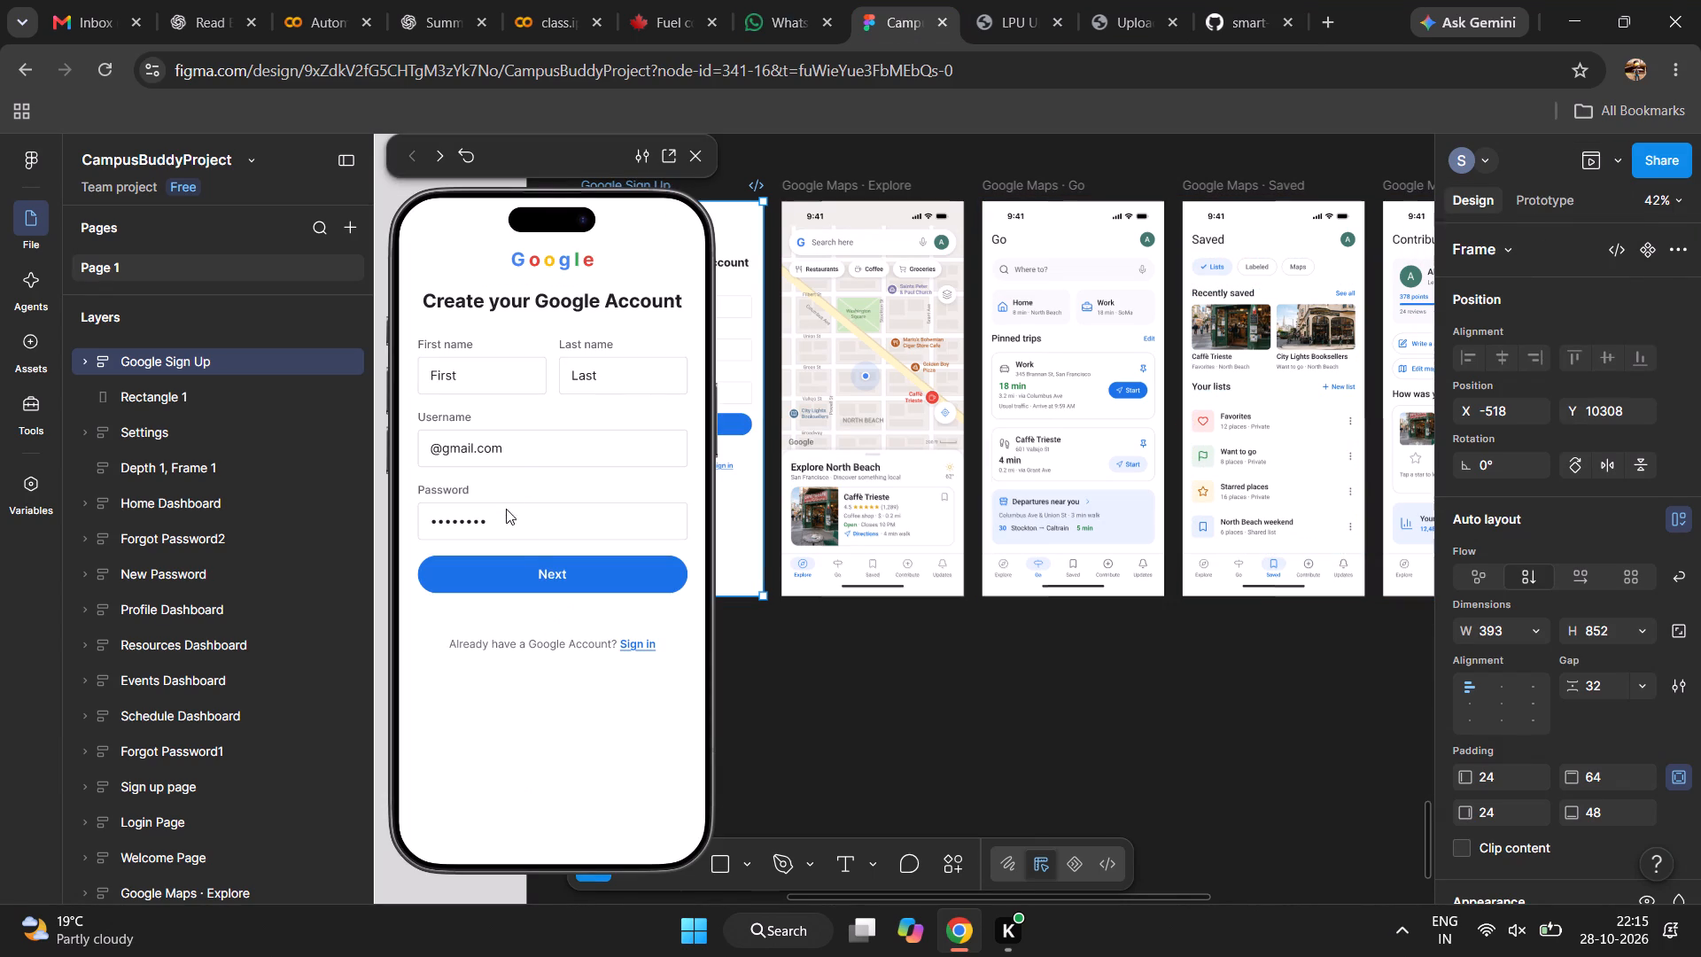
click(540, 572)
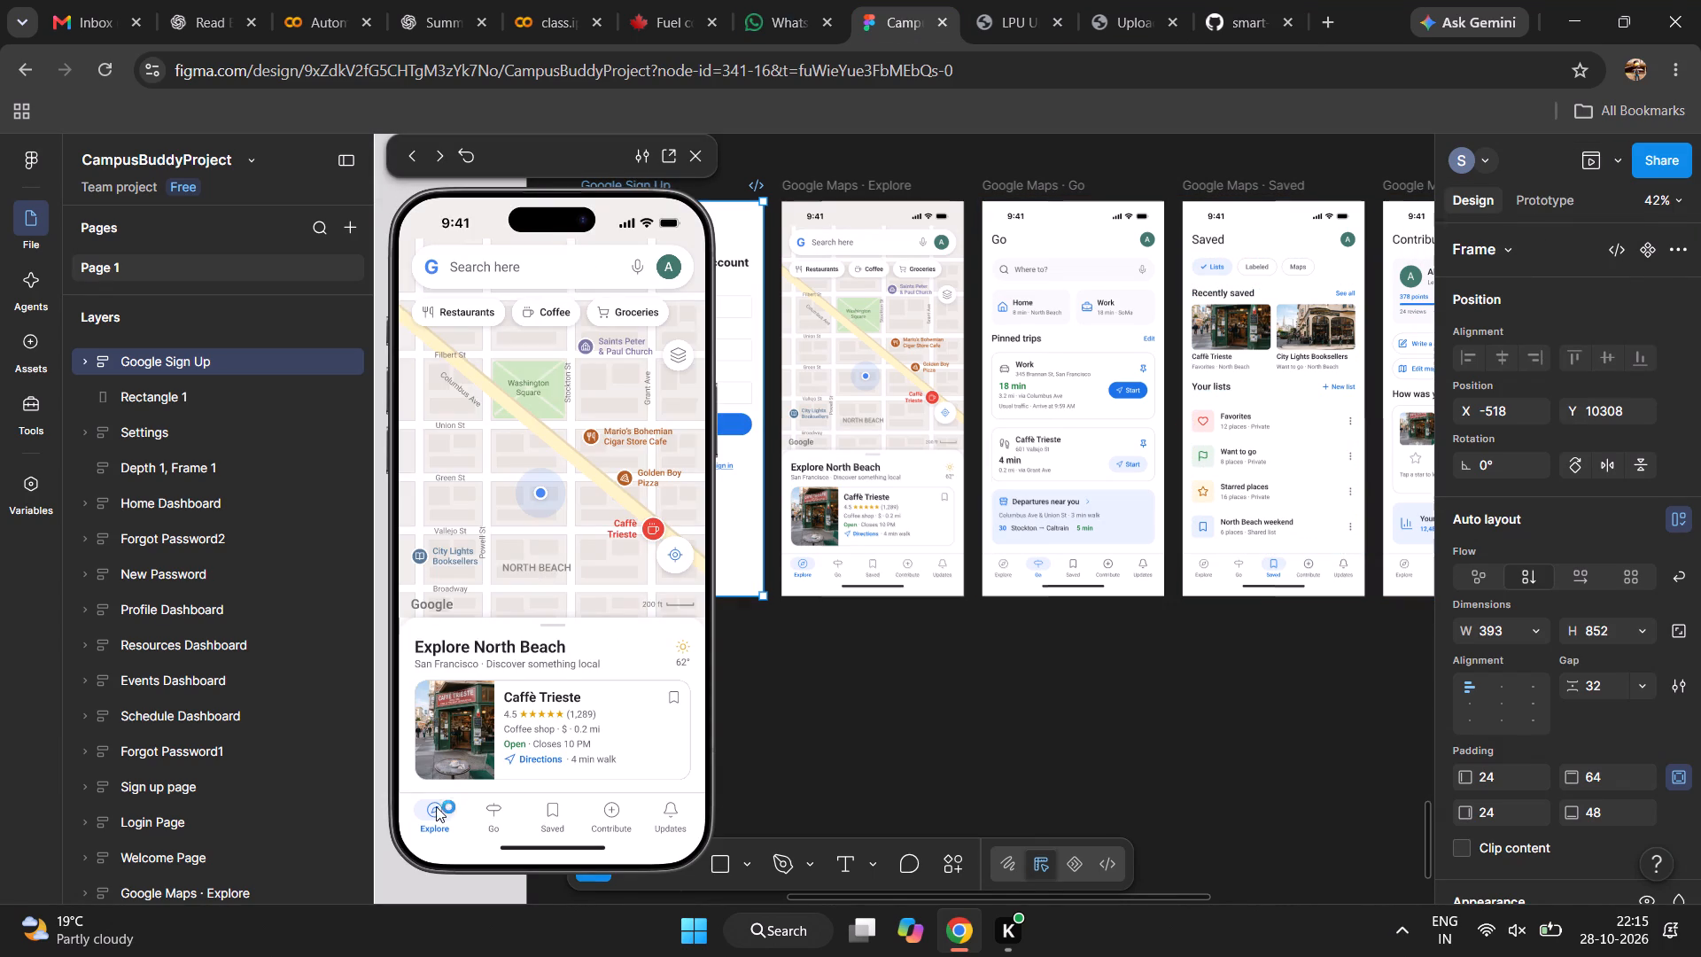
click(492, 813)
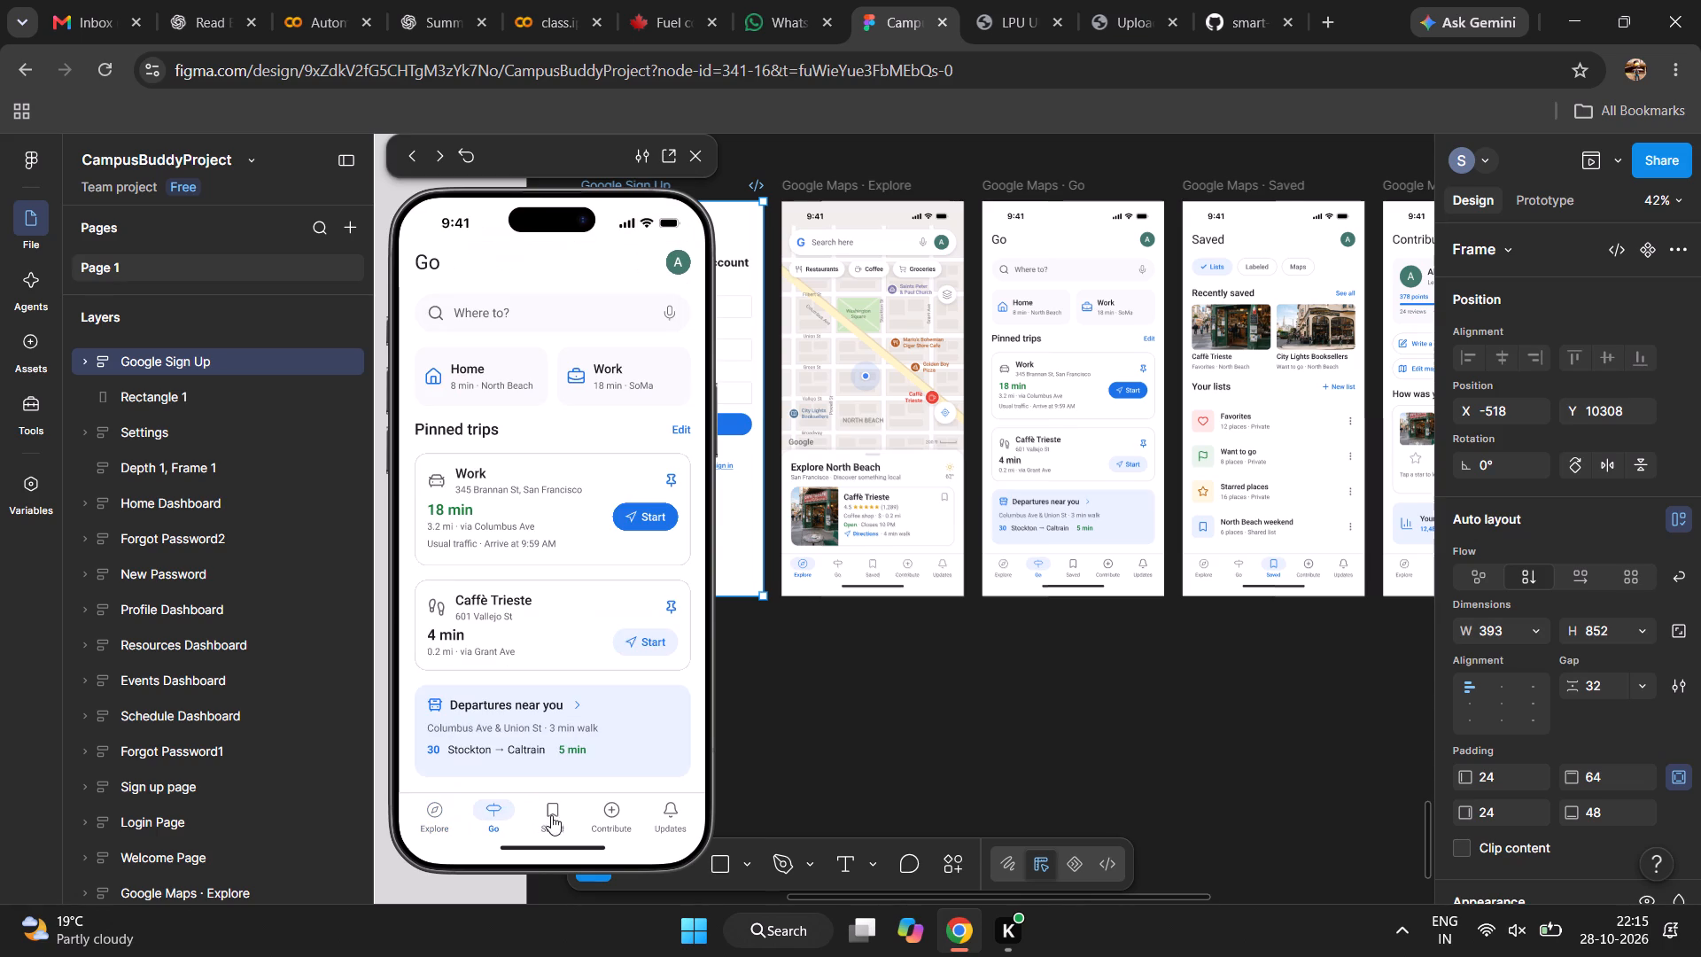
click(554, 818)
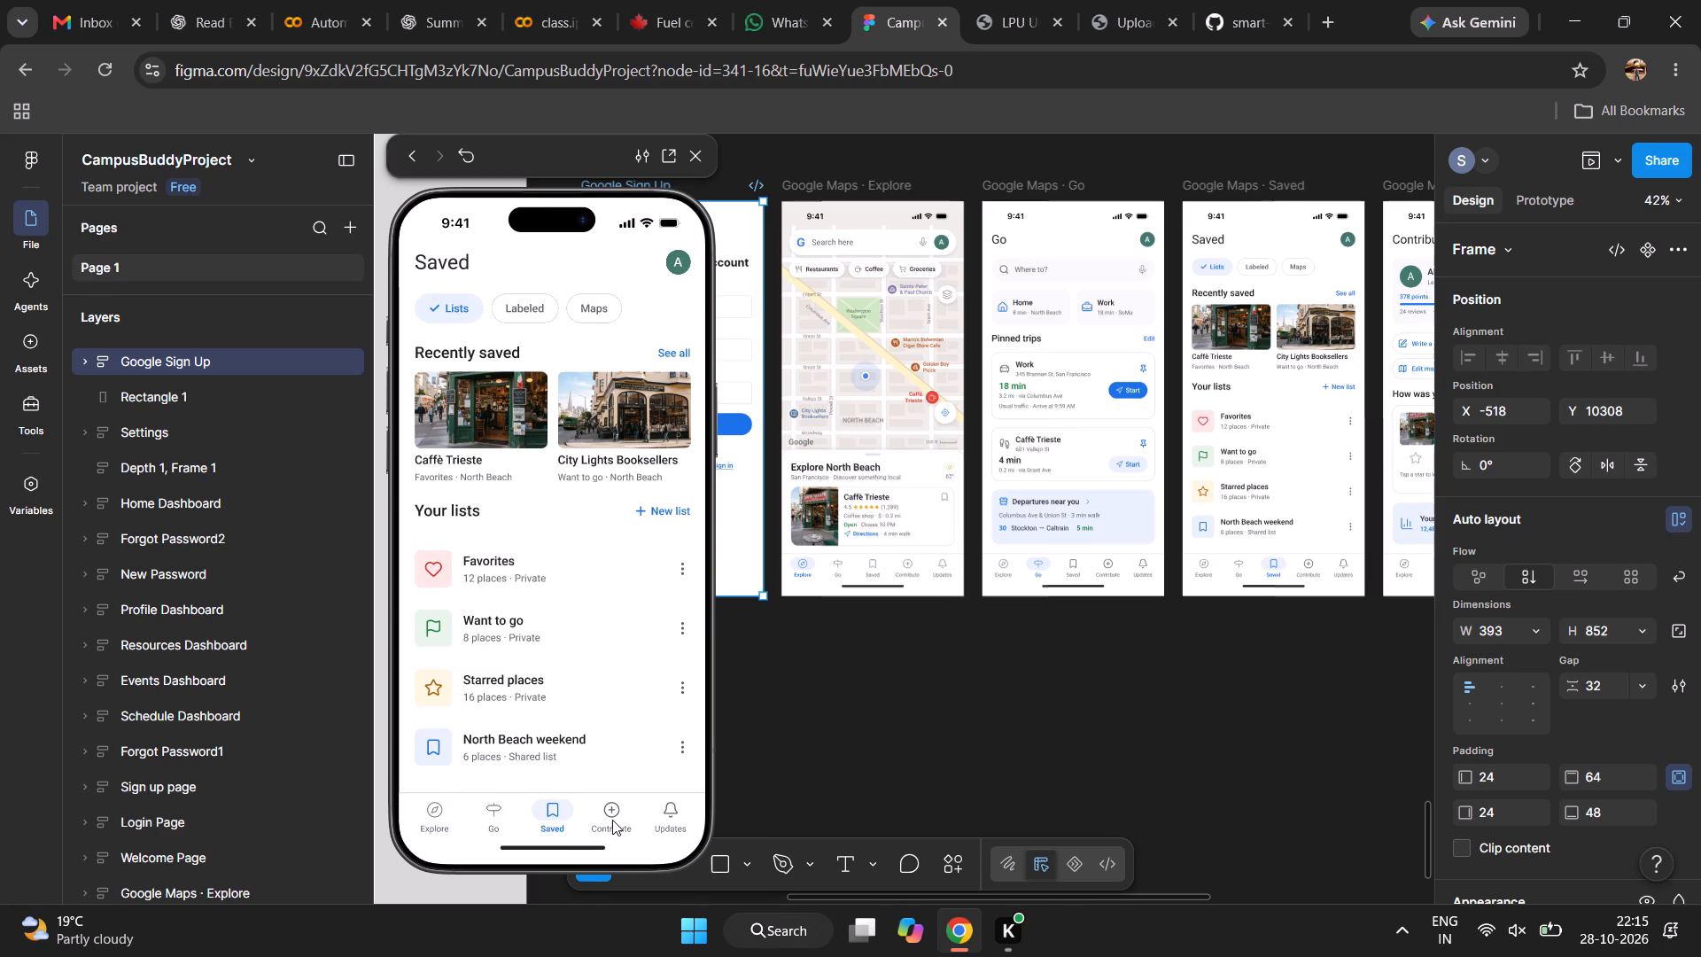
click(612, 820)
click(612, 820)
click(498, 816)
click(700, 158)
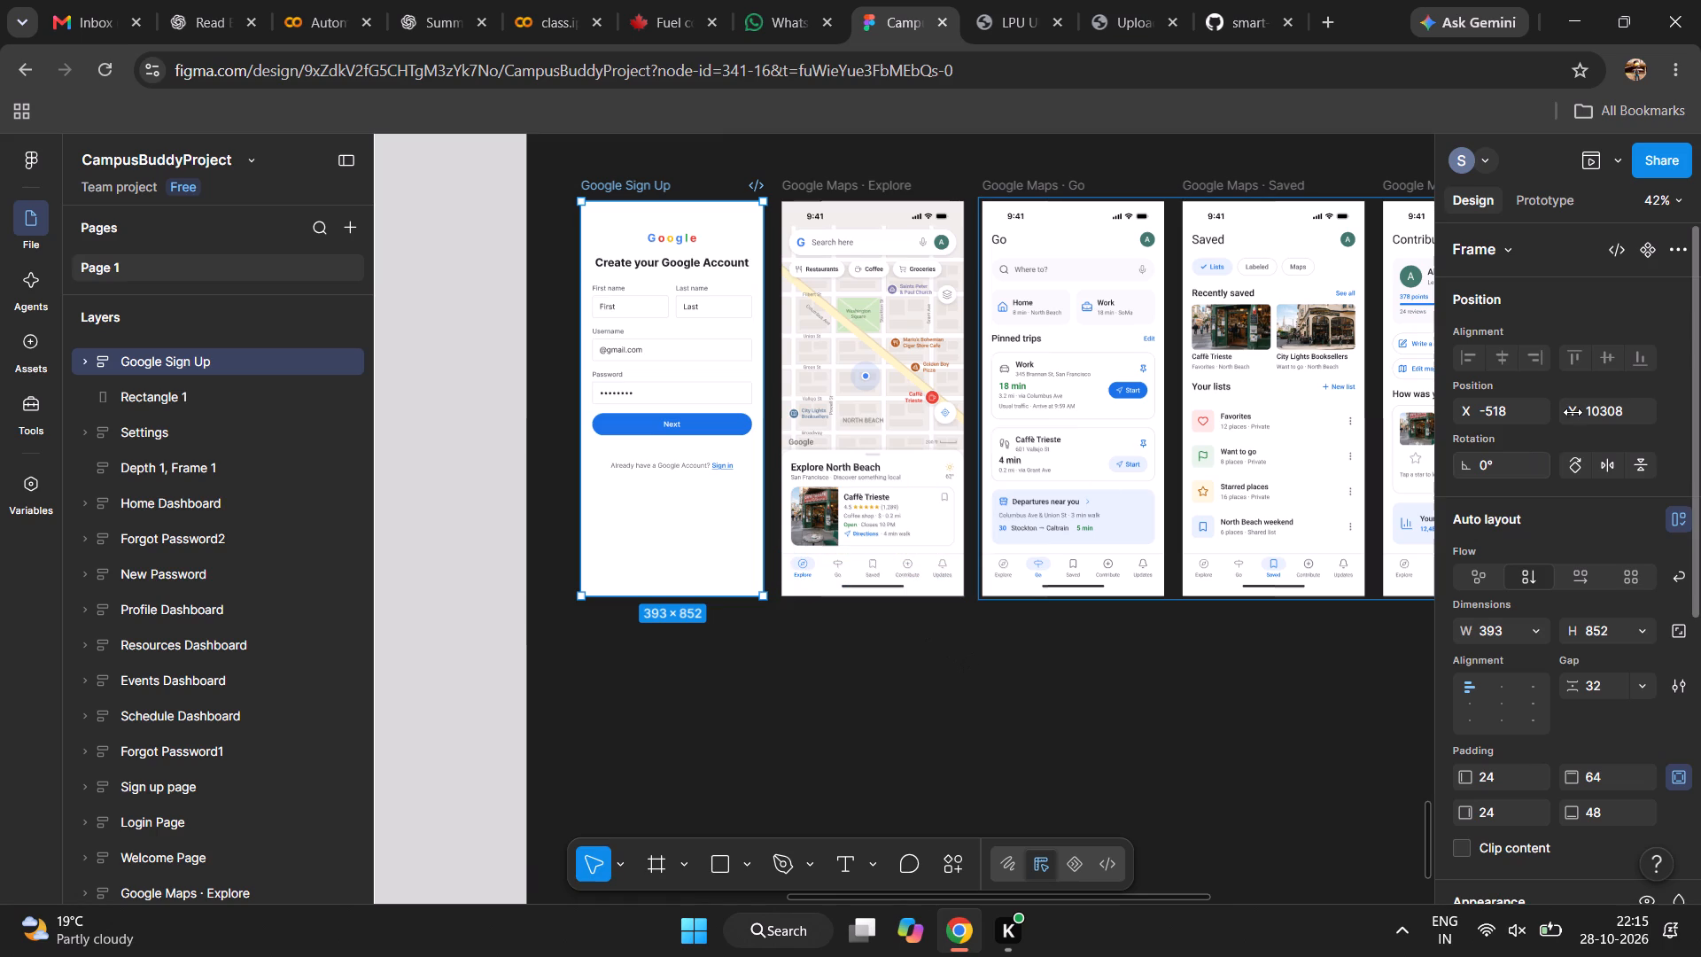
Show the prototype connections of the Google Maps · Explore bottom navigation and examine how they link to the other Google Maps frames.
click(1554, 185)
click(1557, 208)
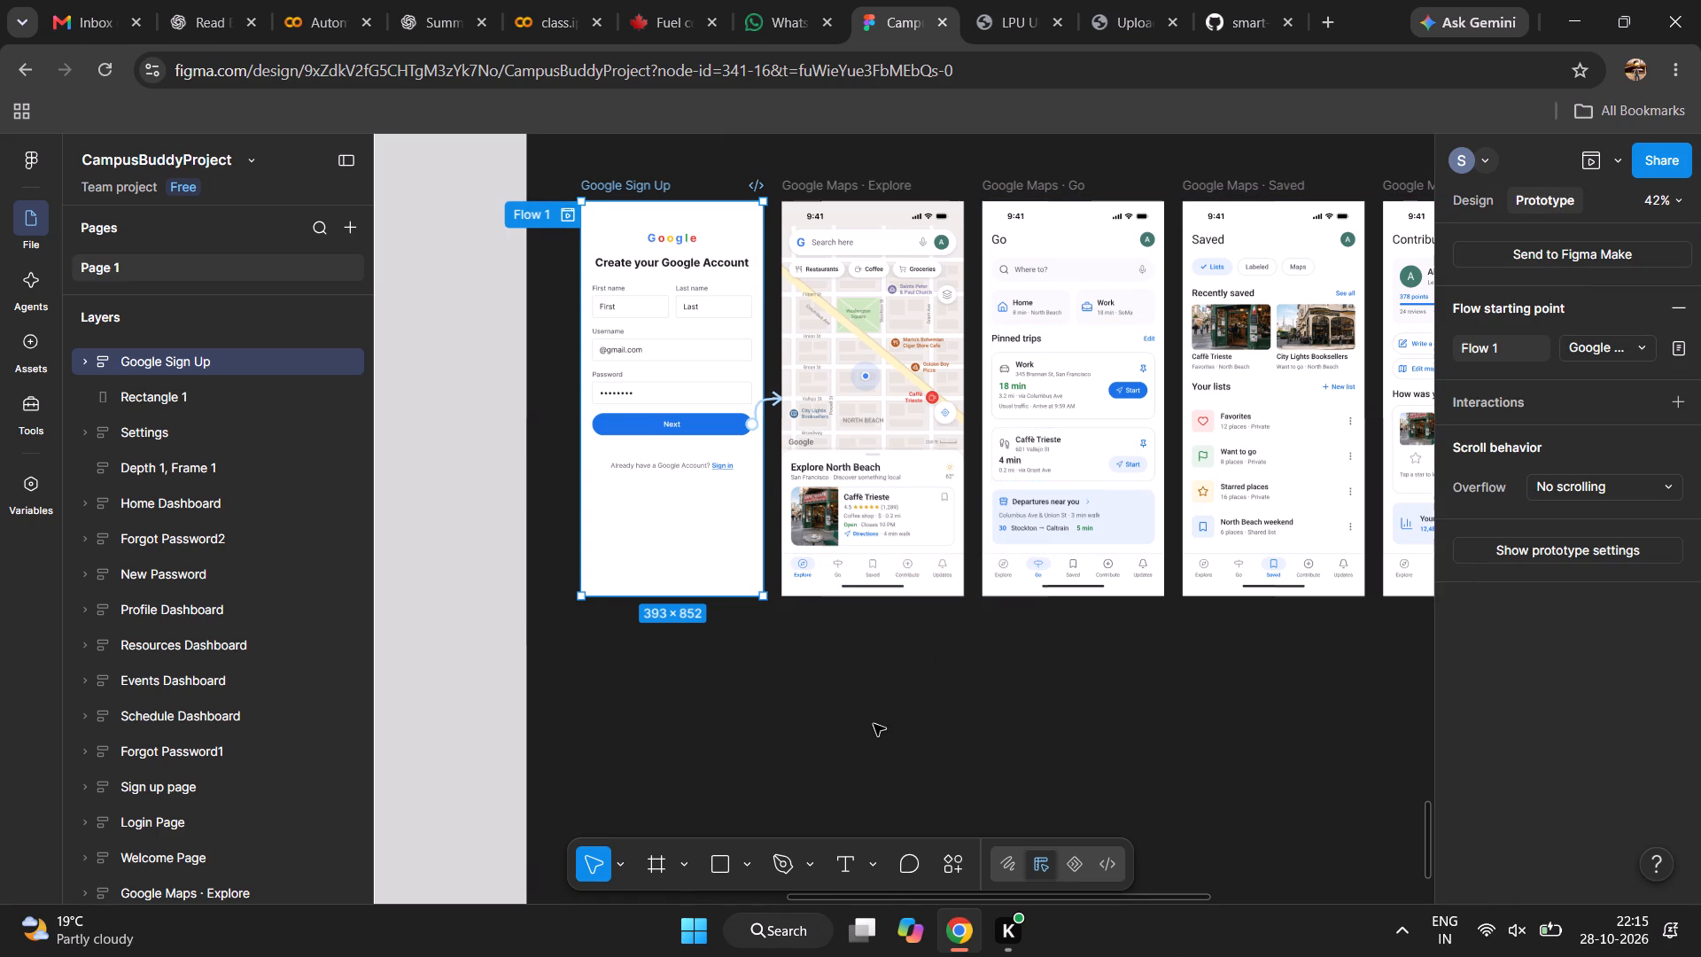
scroll(874, 724, up, 2)
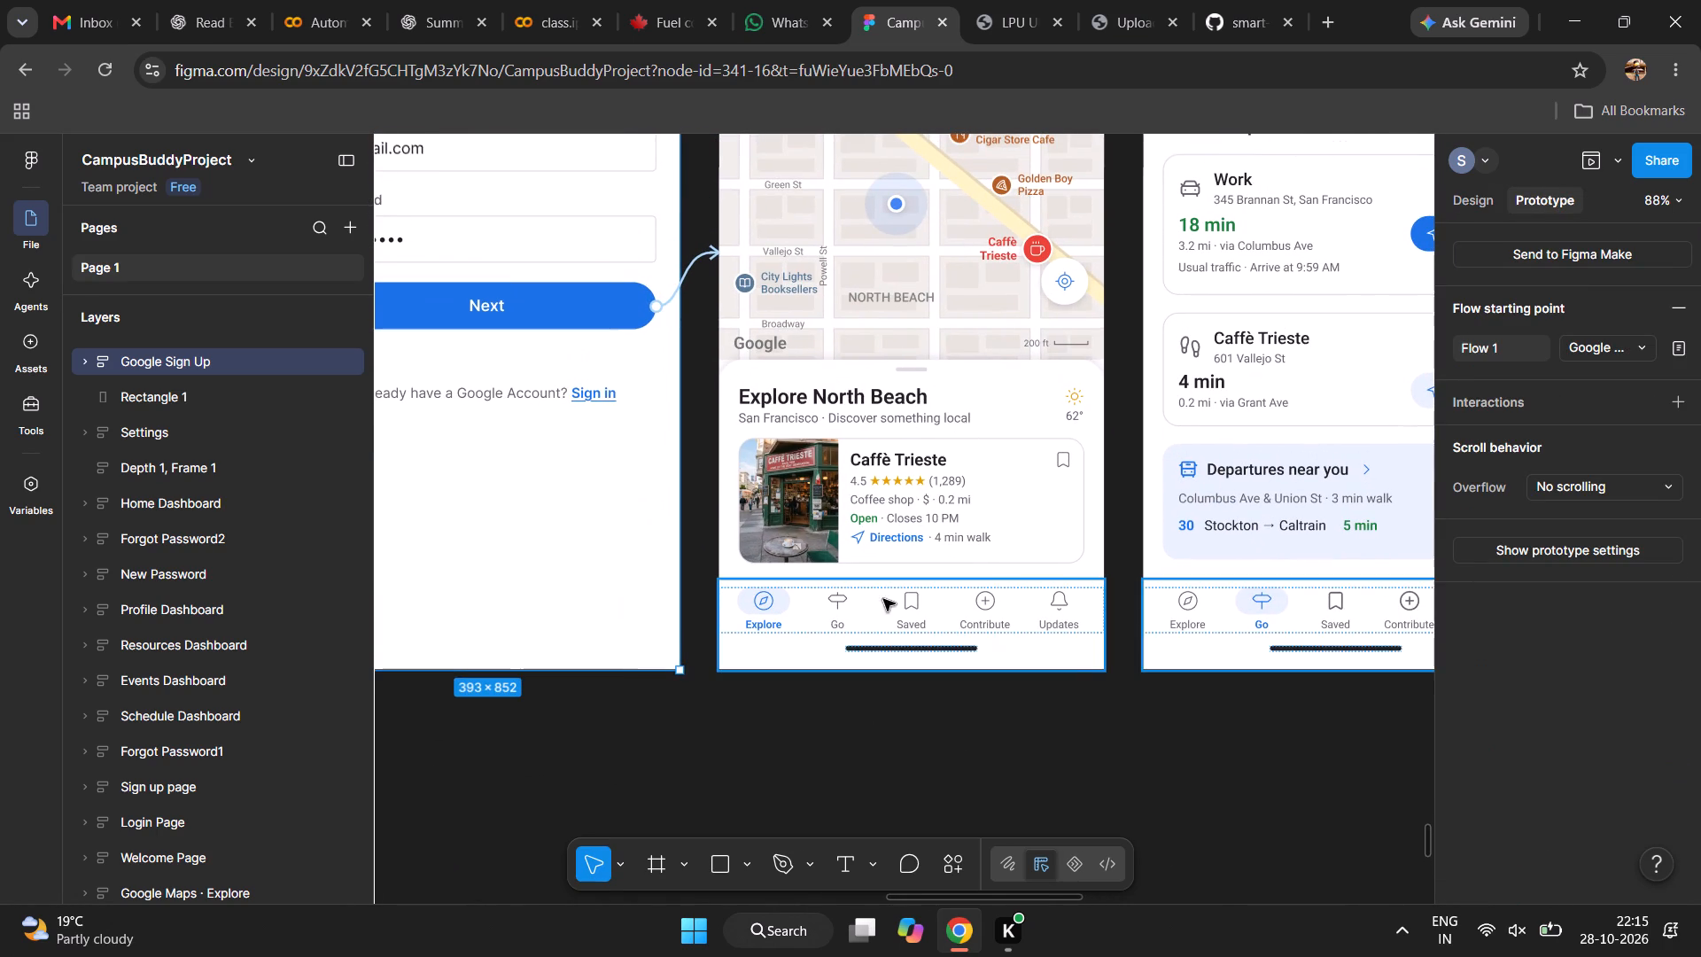
click(1043, 662)
scroll(1072, 701, left, 1)
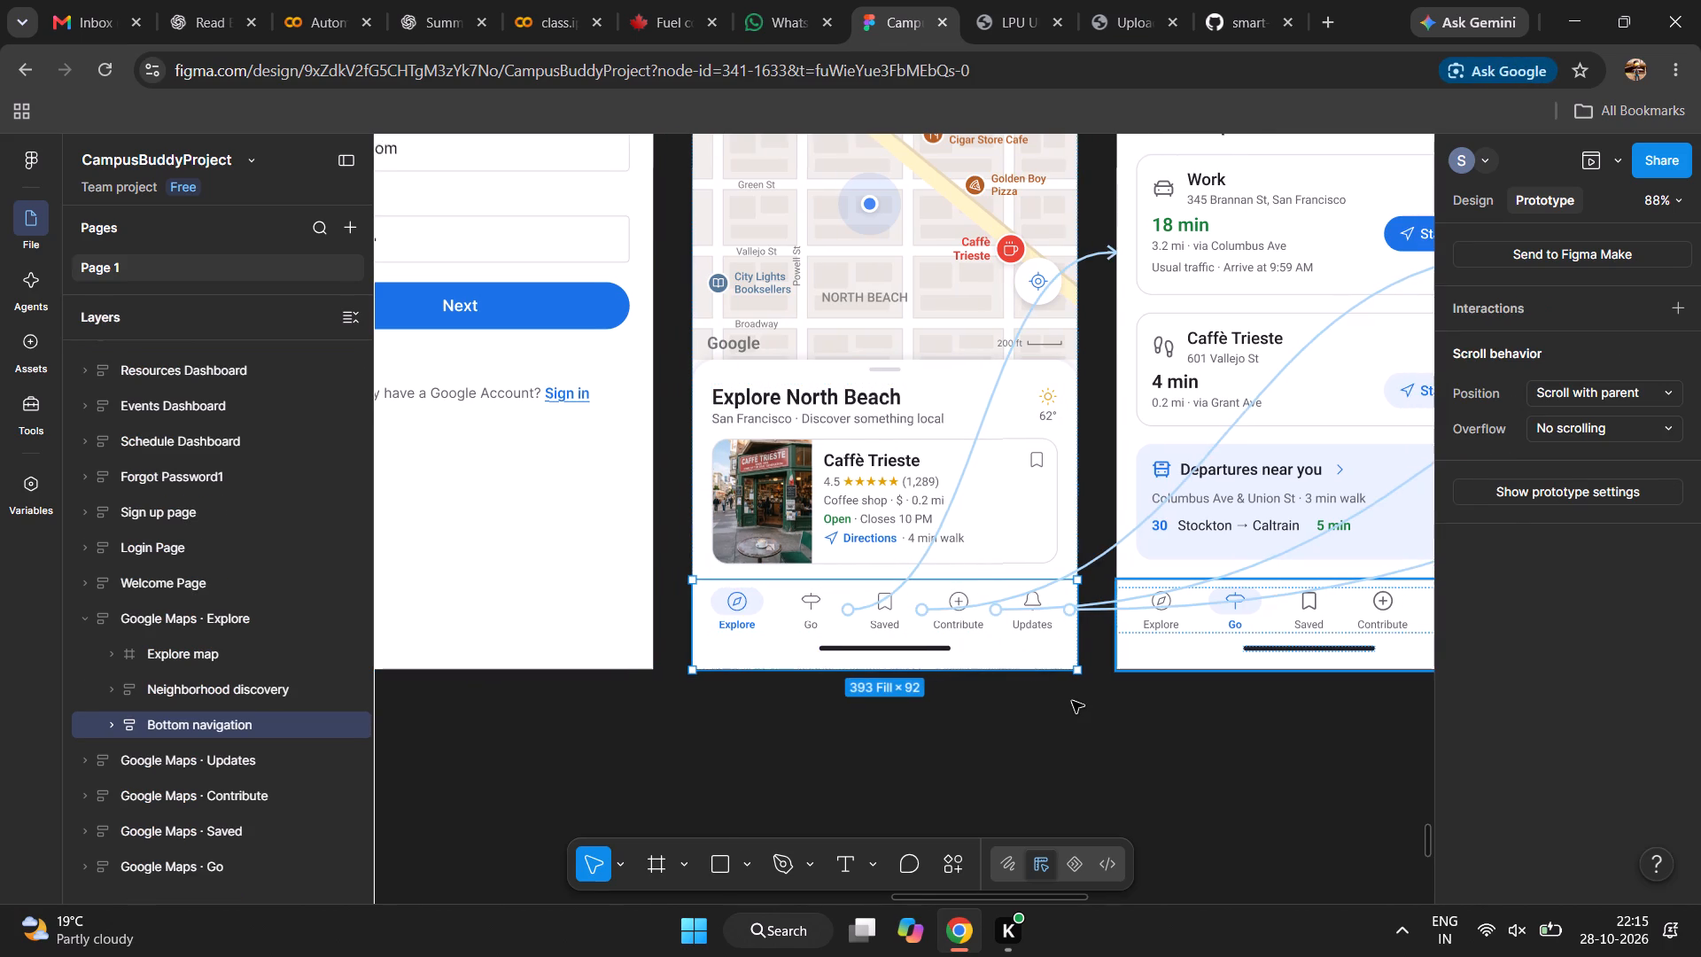
scroll(1072, 701, left, 1)
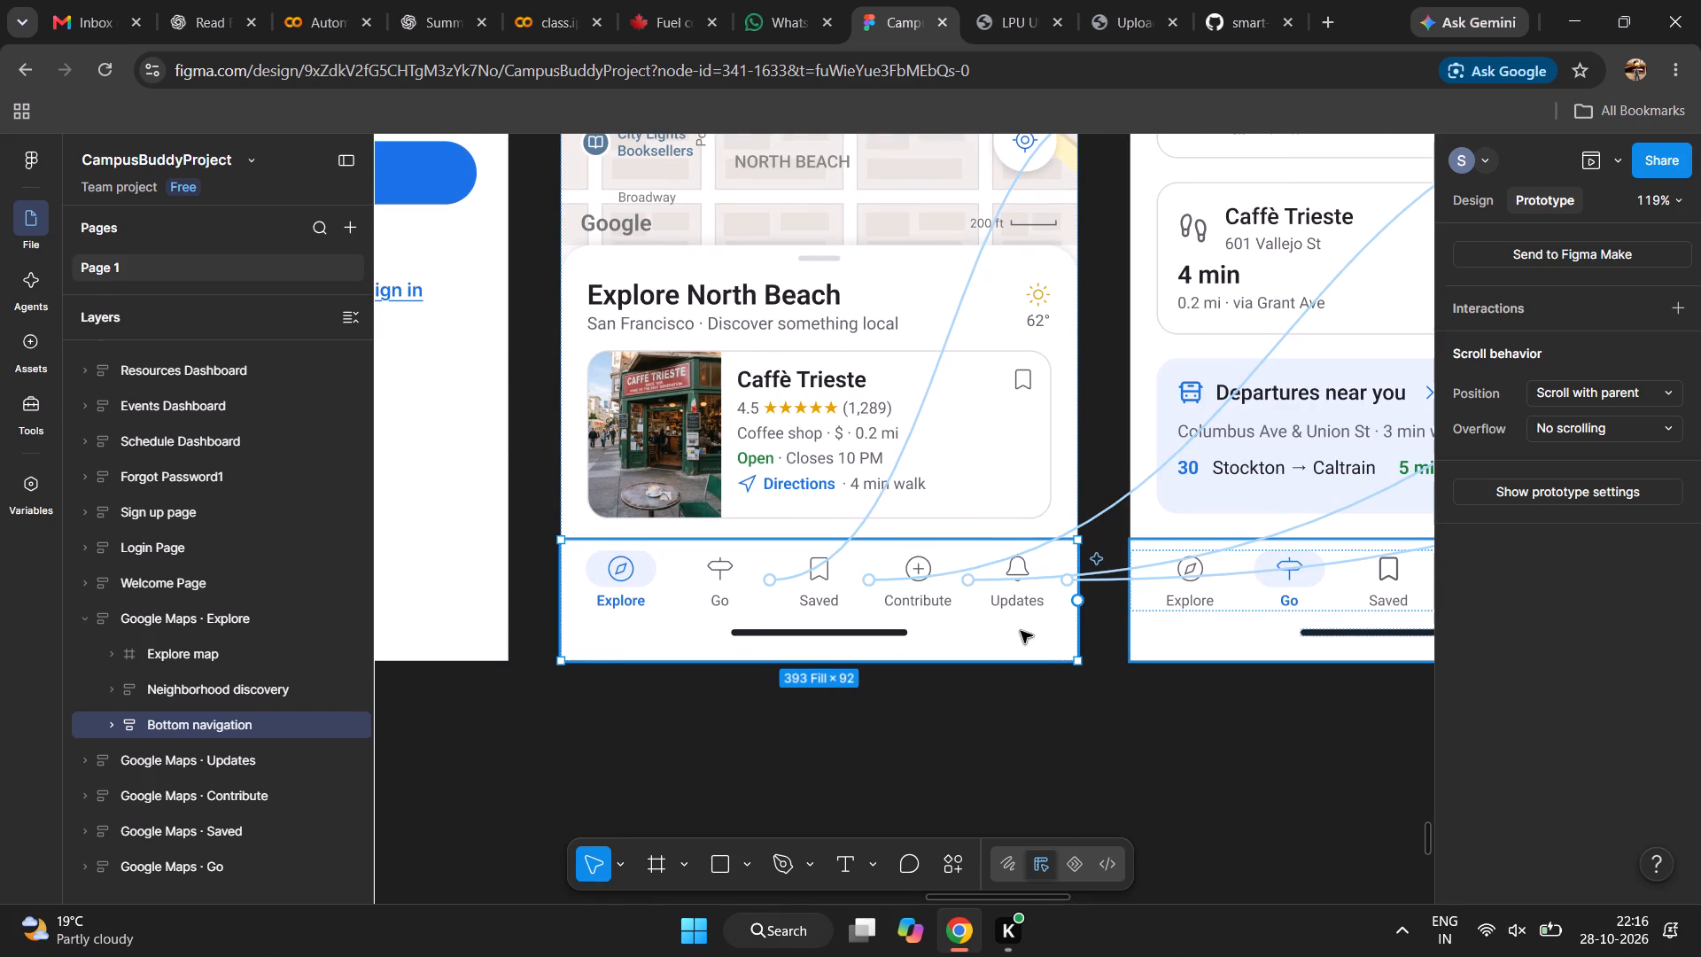
scroll(1021, 631, left, 1)
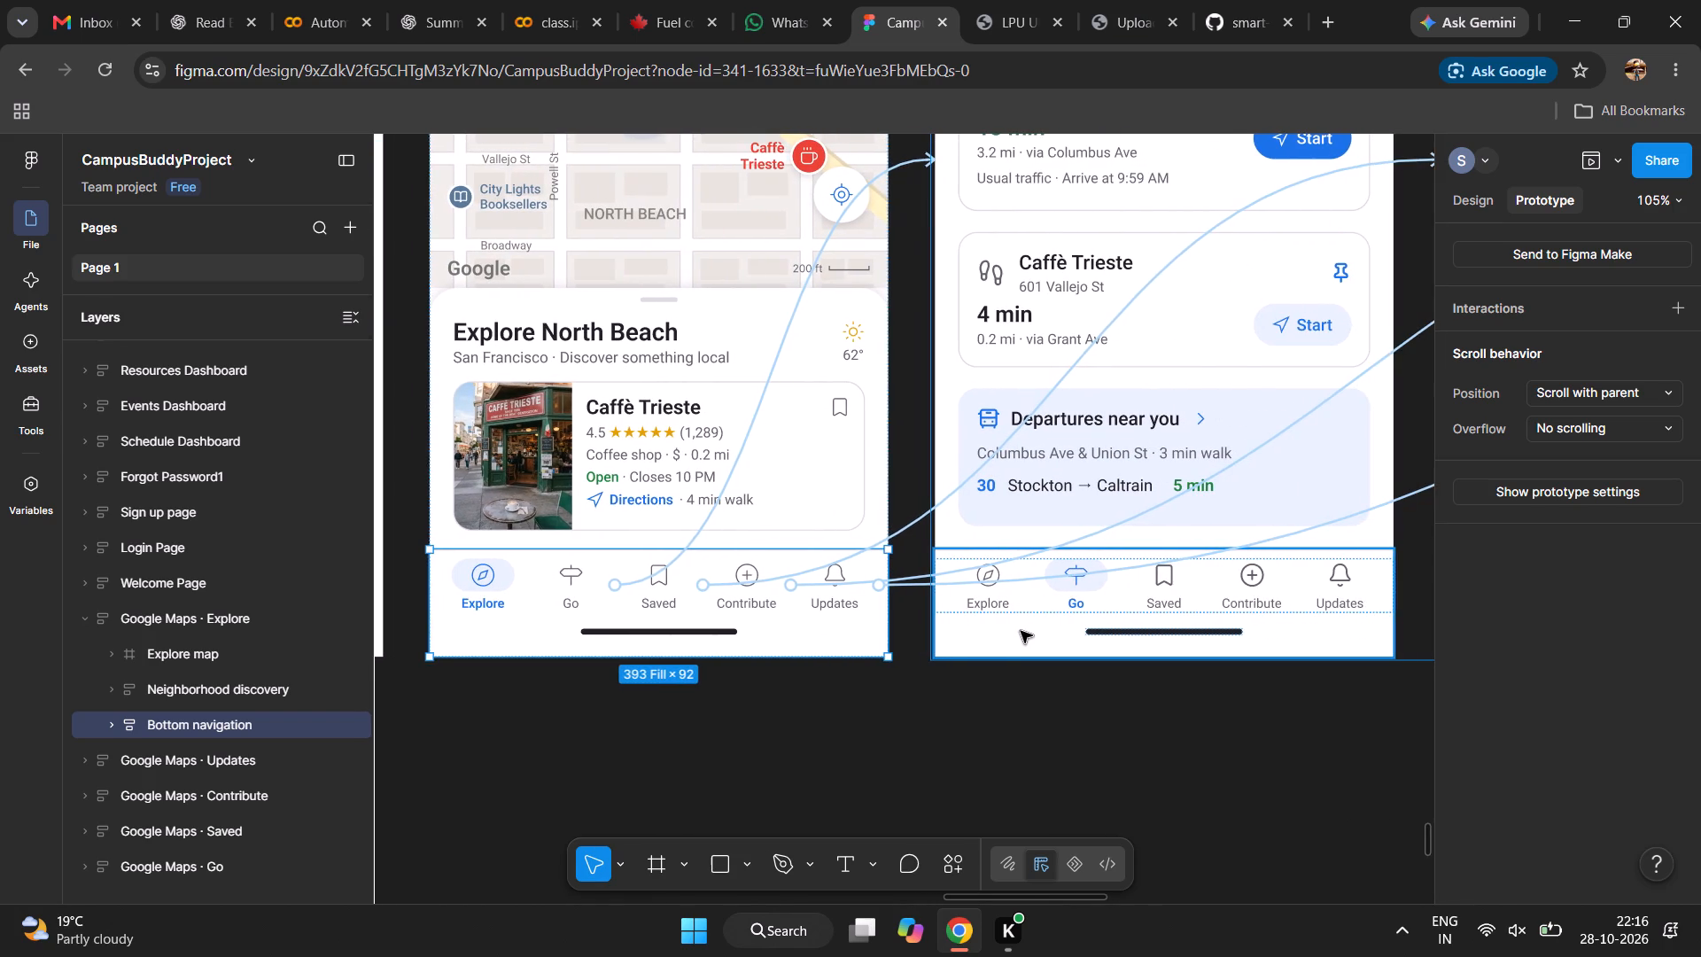
scroll(1021, 631, left, 3)
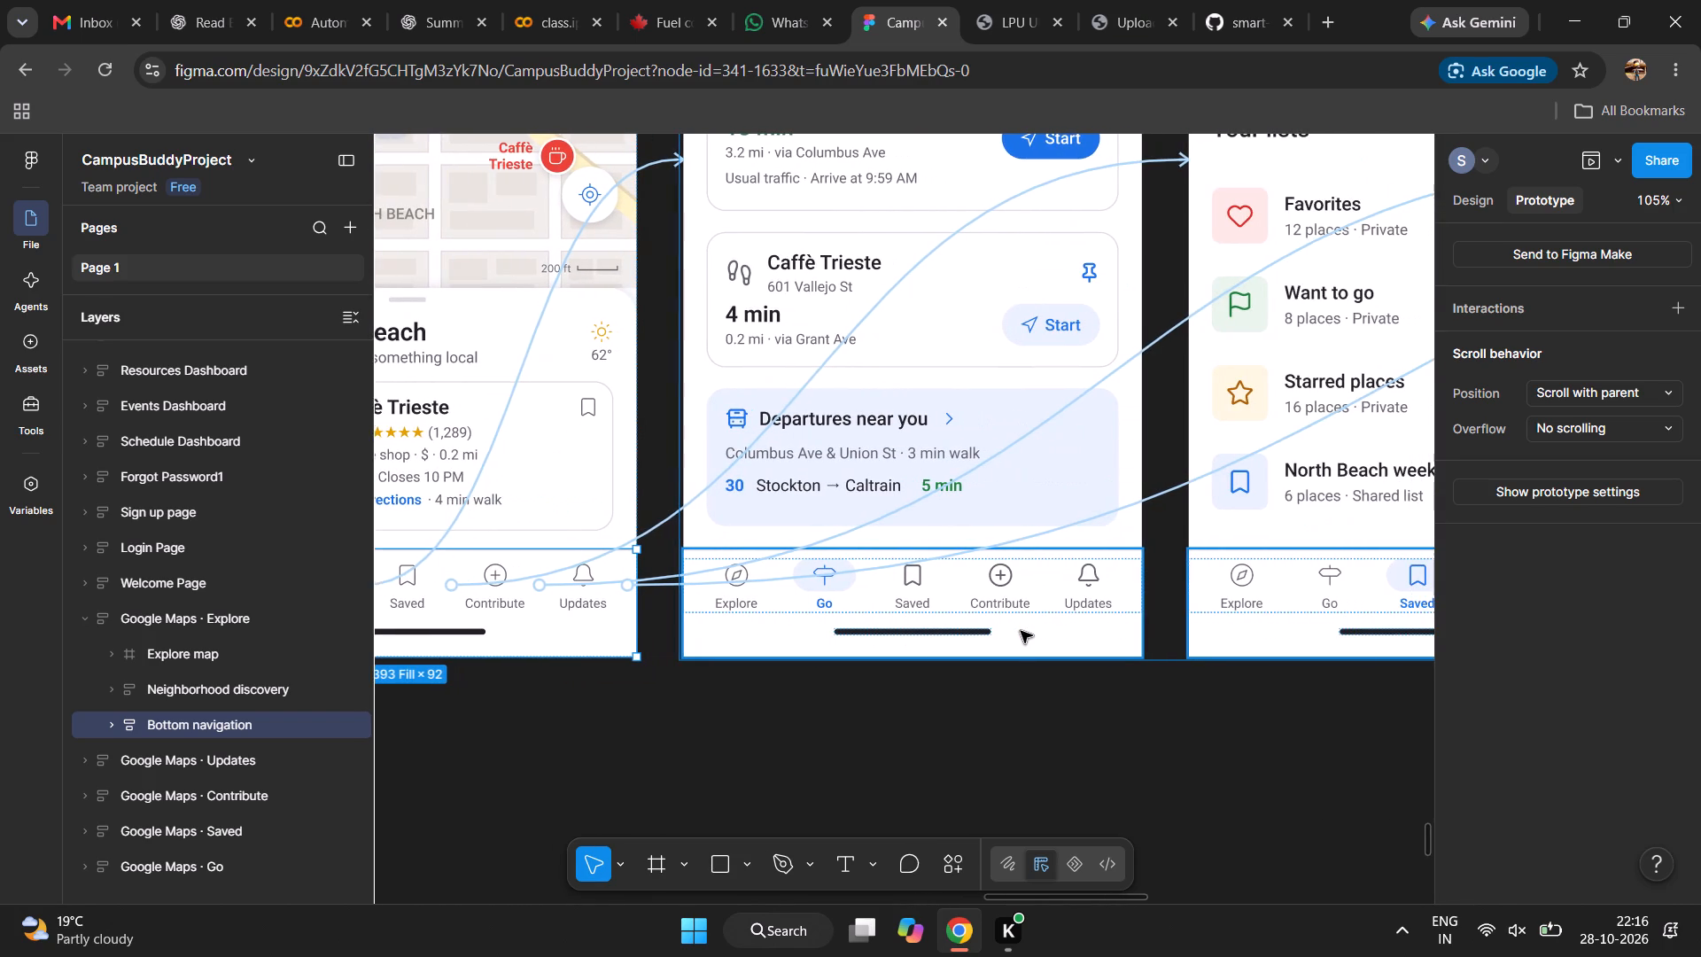
scroll(1021, 631, left, 1)
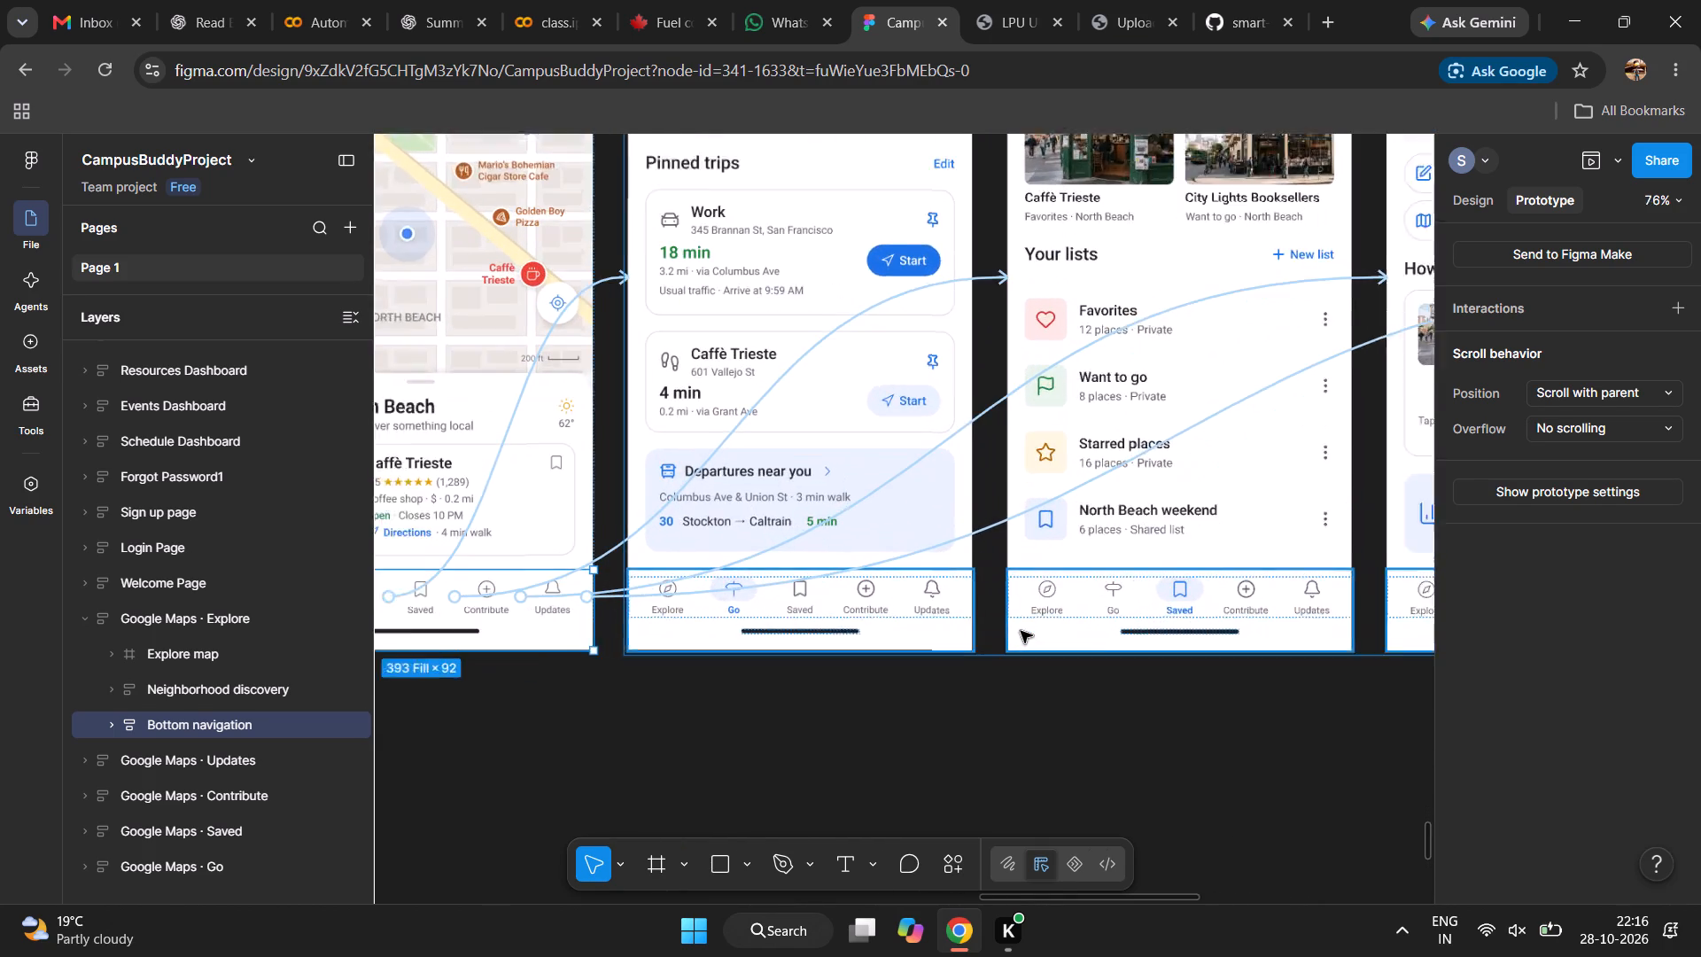
scroll(1021, 631, up, 1)
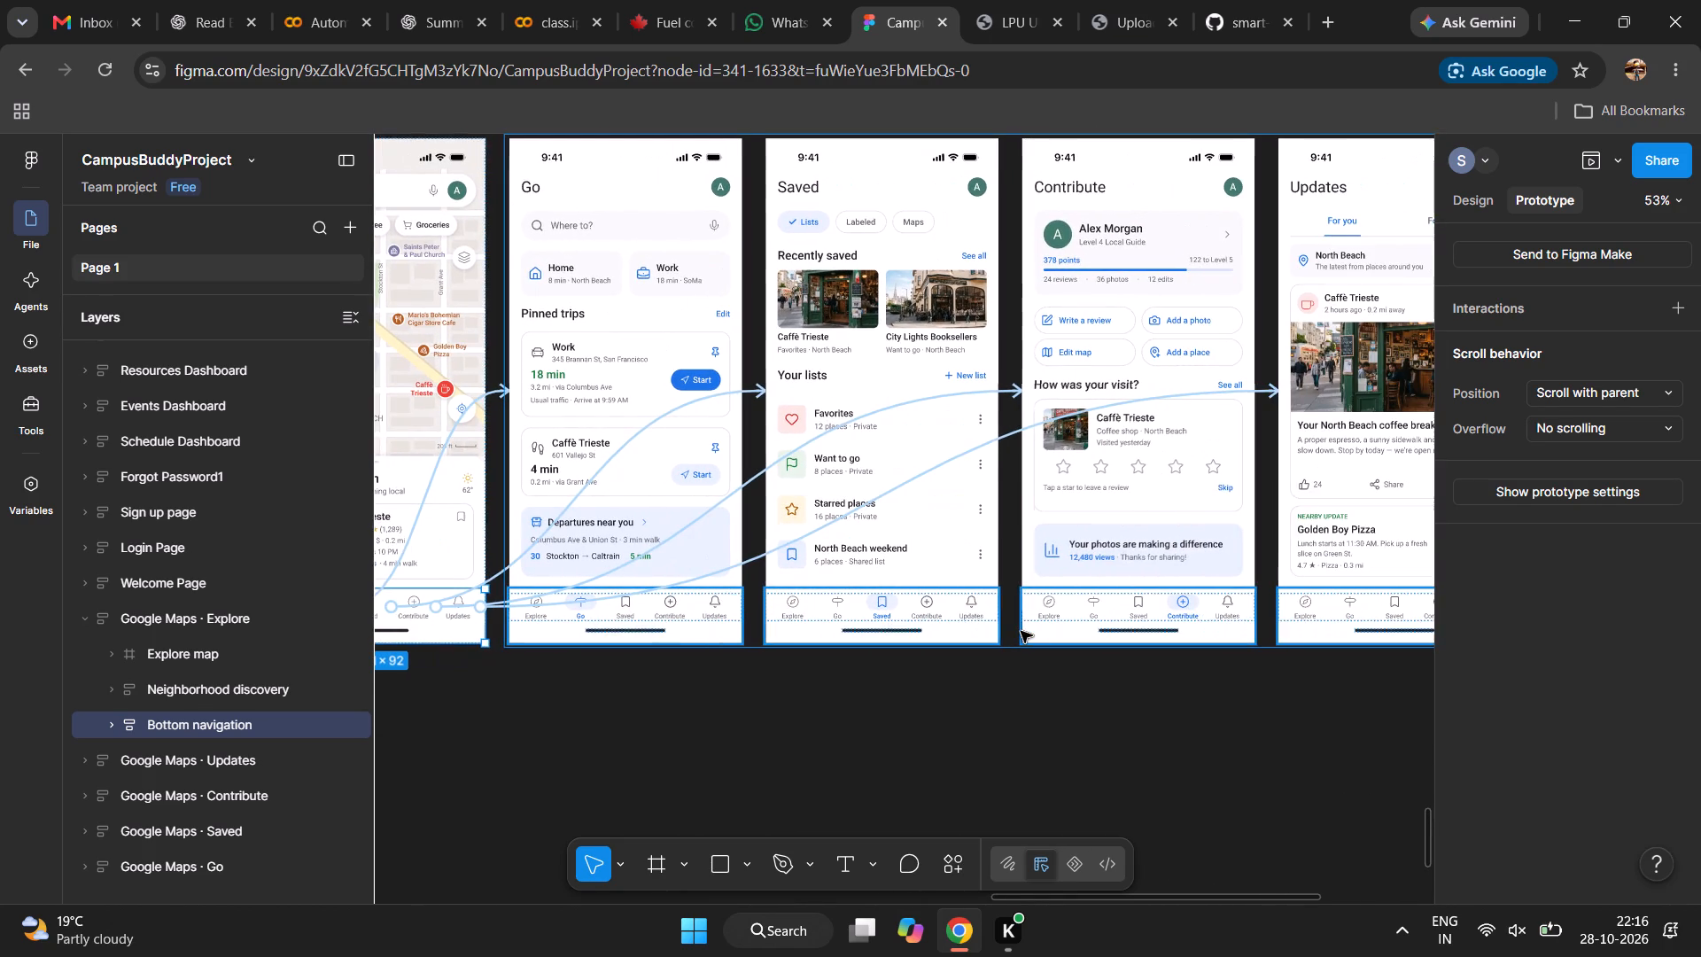
scroll(1021, 631, up, 1)
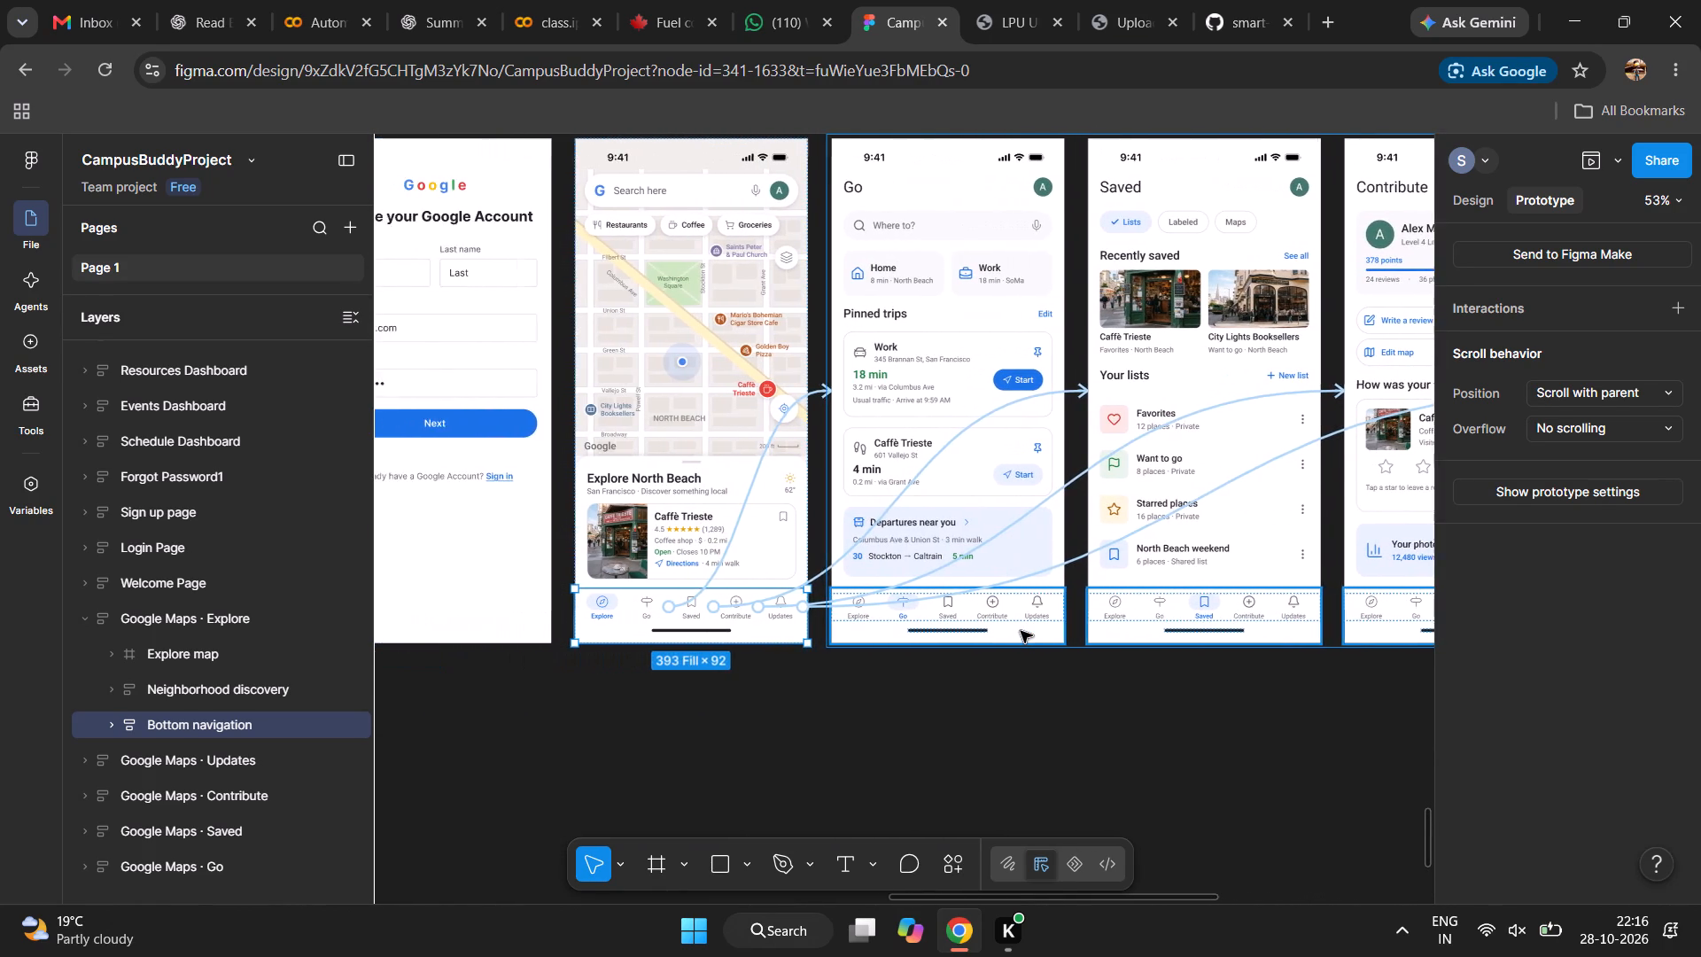
Link the Explore navigation item of the Google Maps · Go frame to Google Maps · Explore with an on-tap, instant Navigate to interaction.
scroll(1021, 631, right, 1)
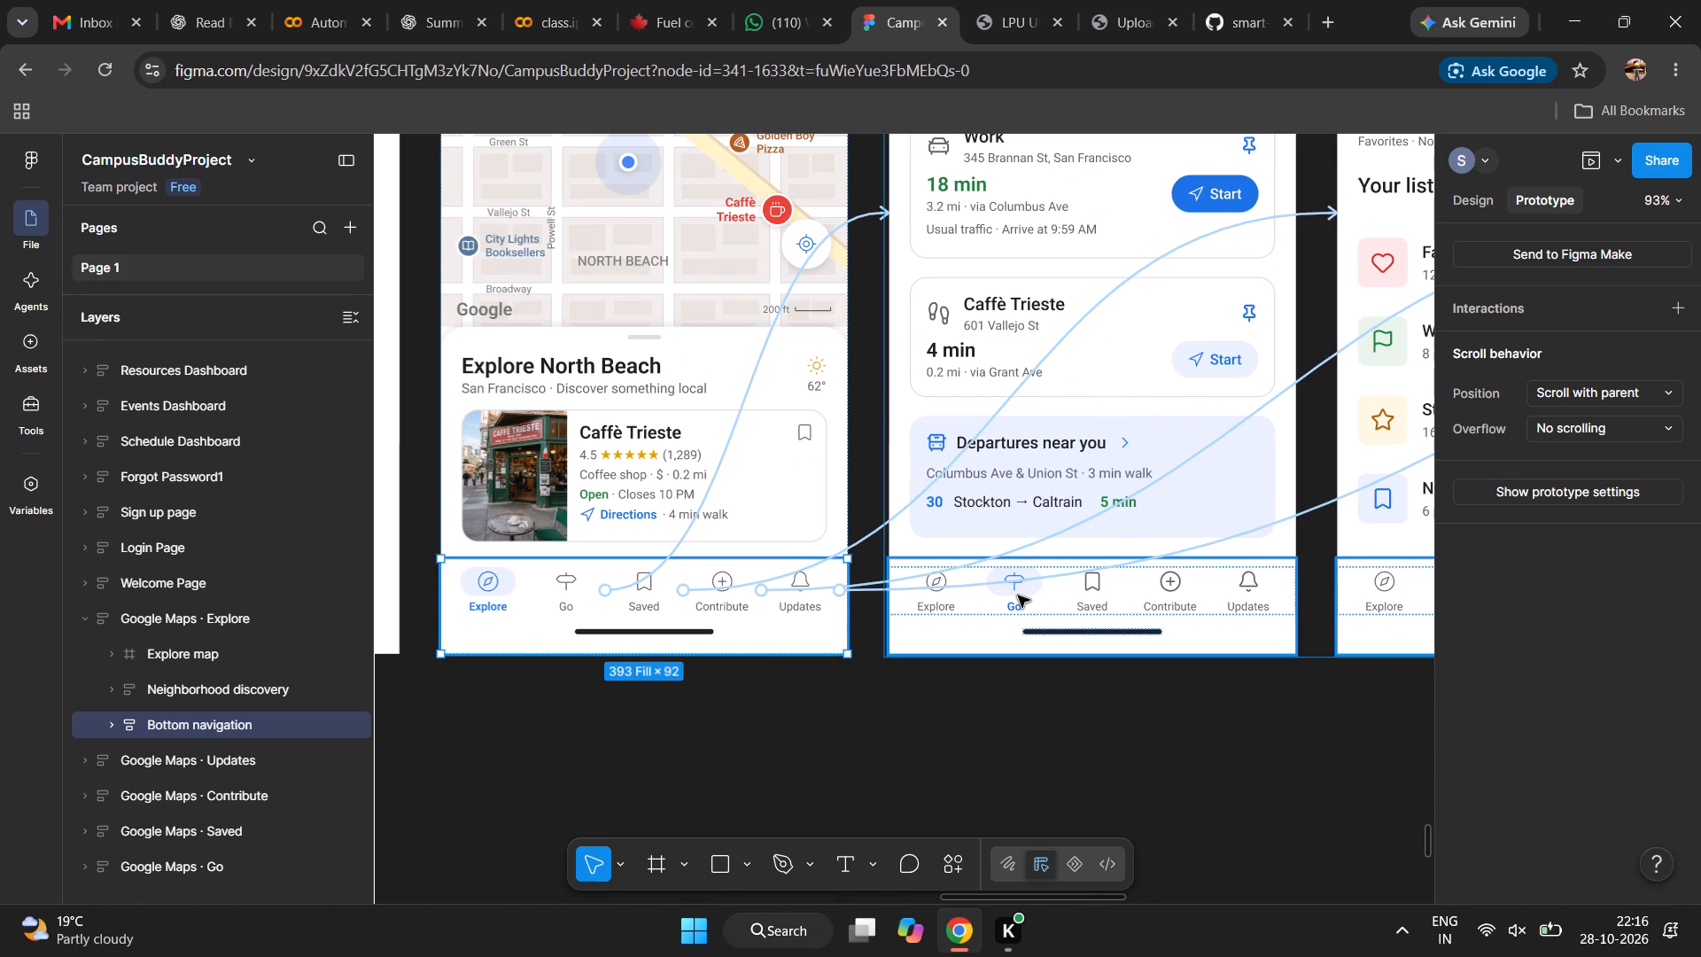
double_click(1016, 601)
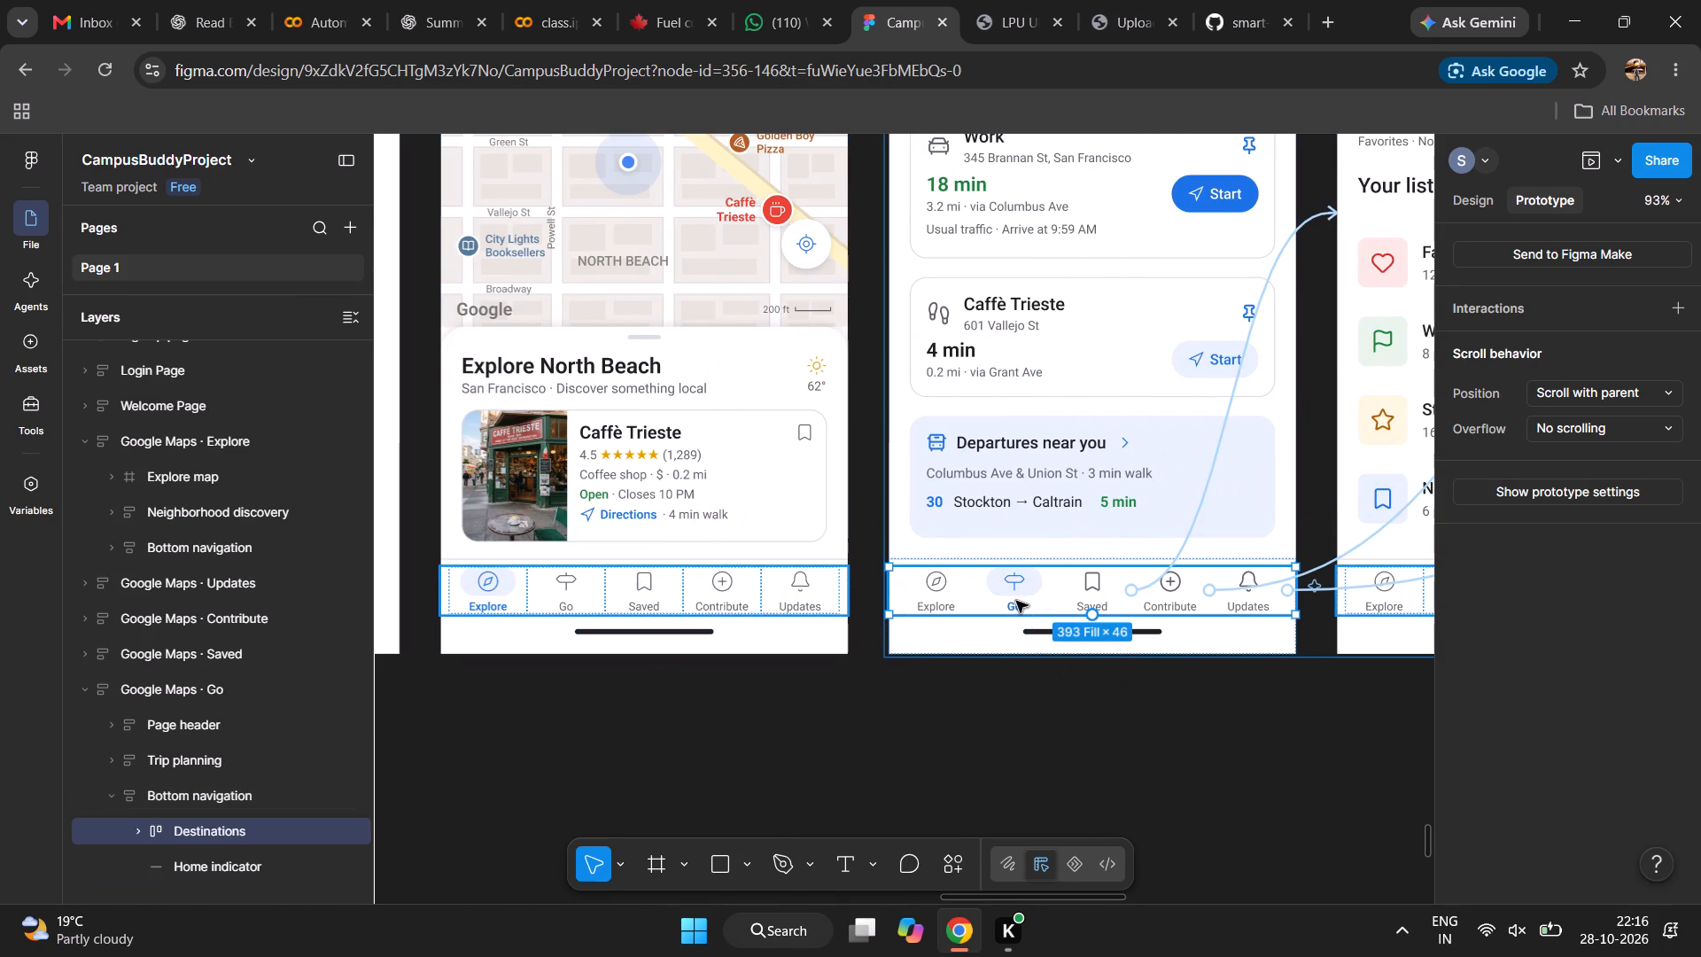
double_click(931, 590)
click(931, 590)
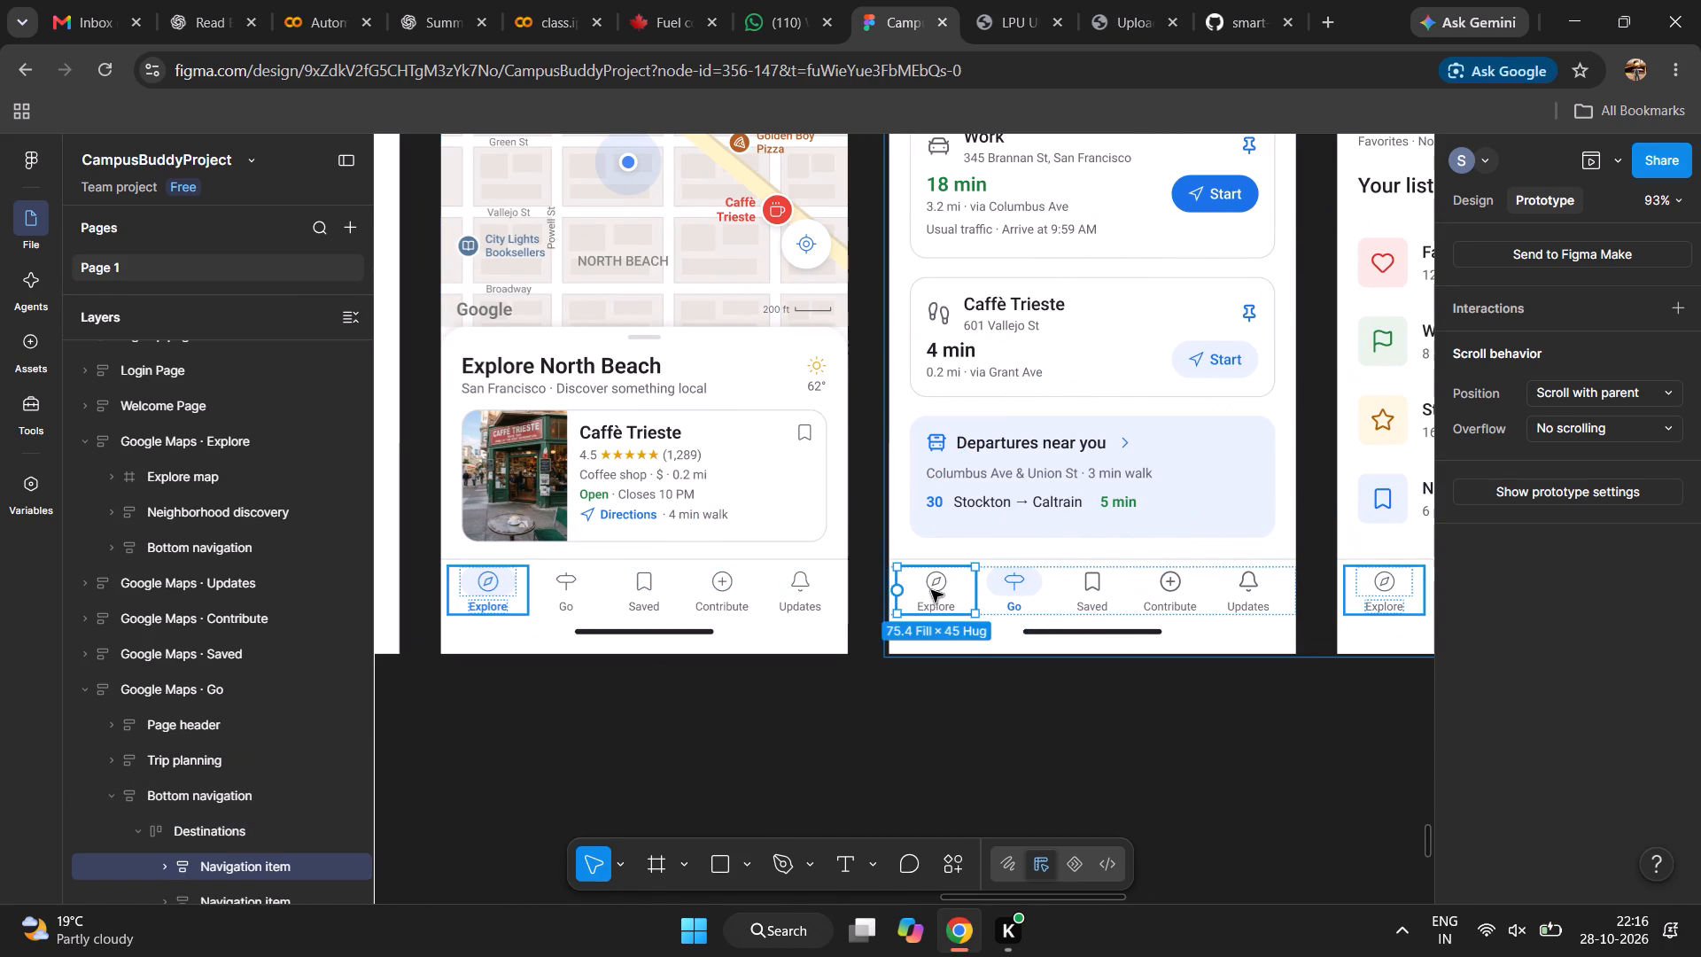
drag(897, 593, 492, 594)
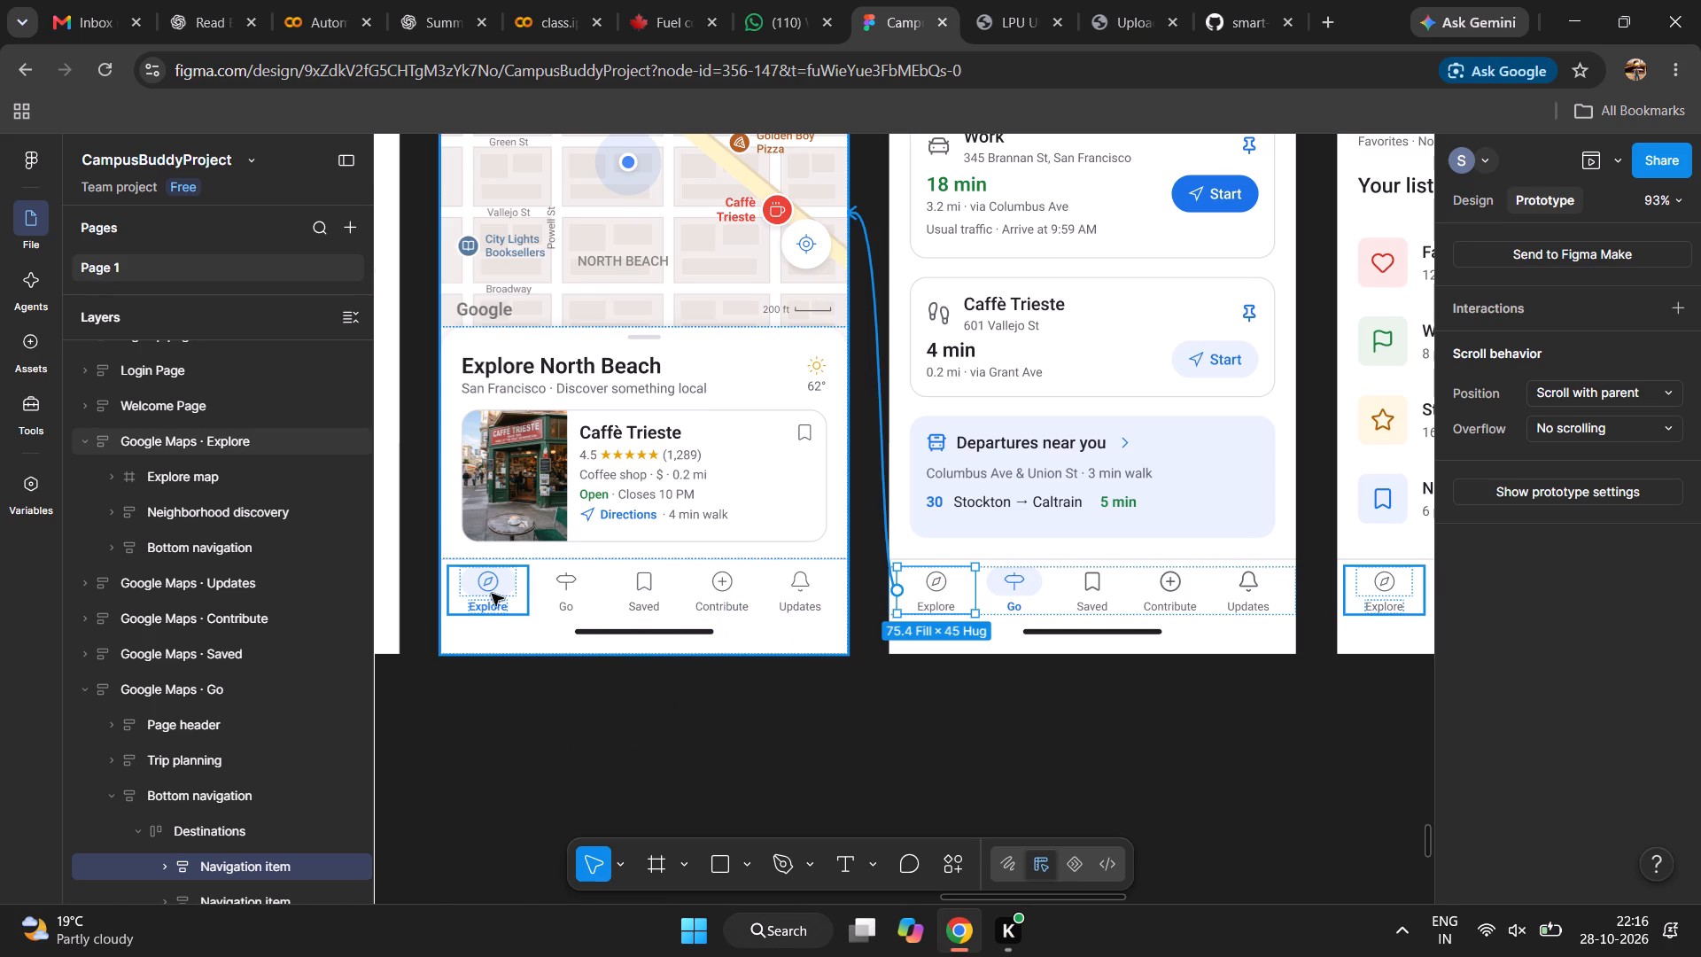
drag(492, 594, 540, 607)
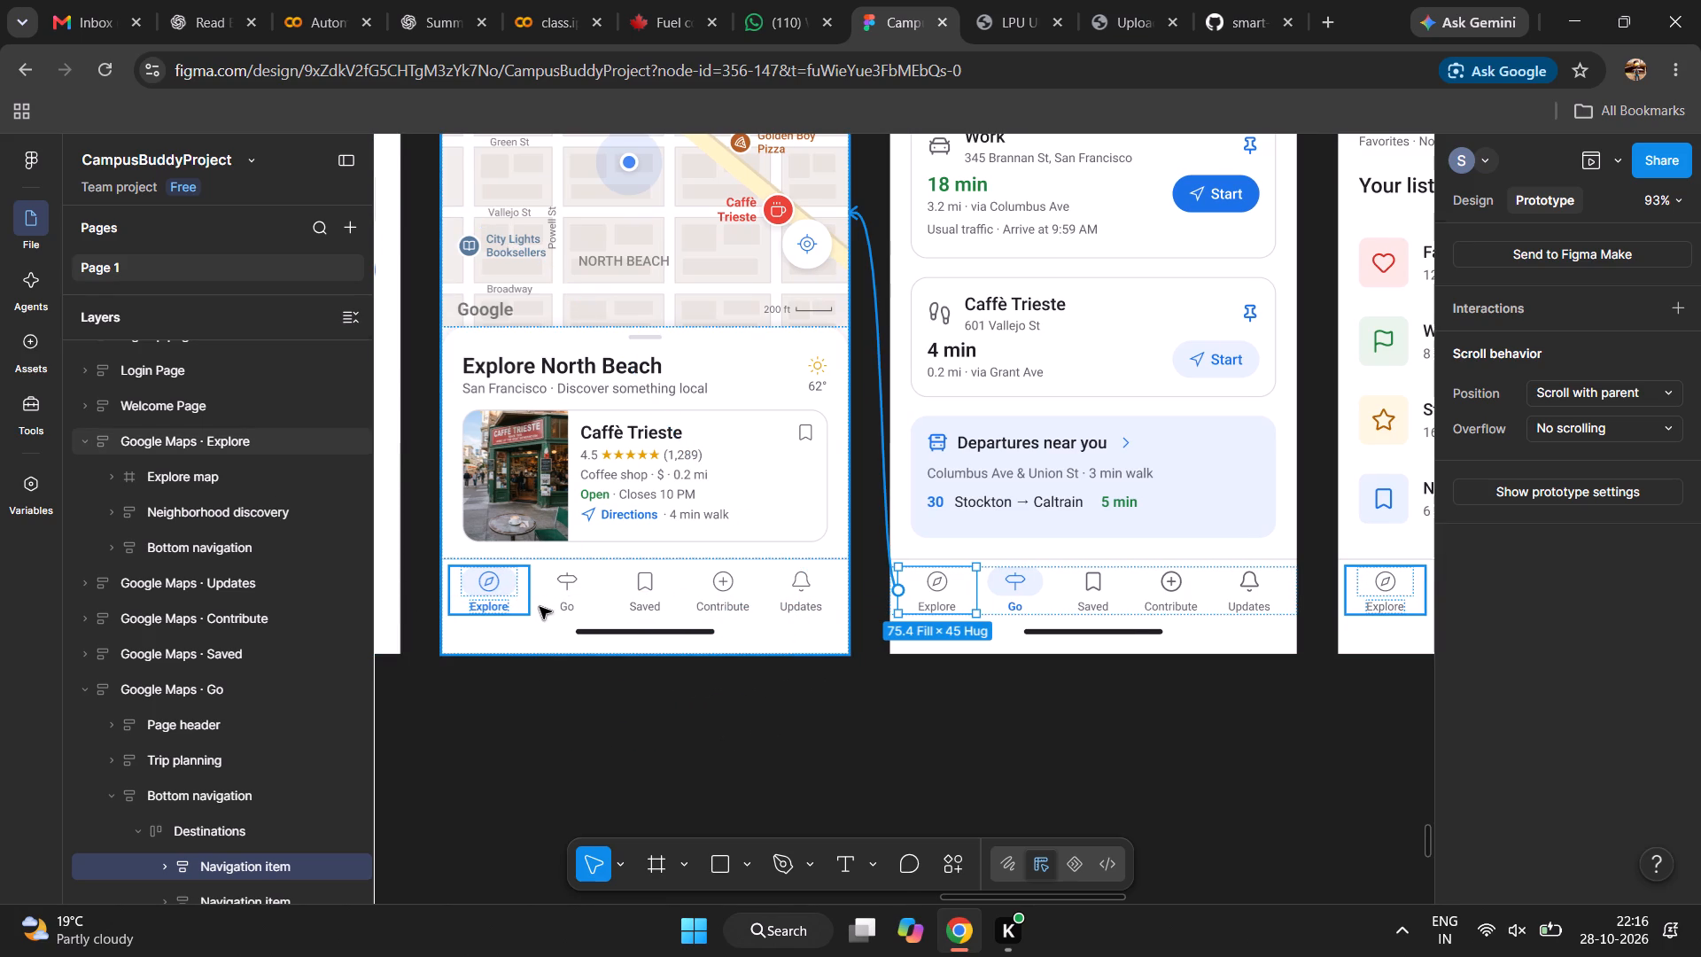
drag(540, 607, 503, 596)
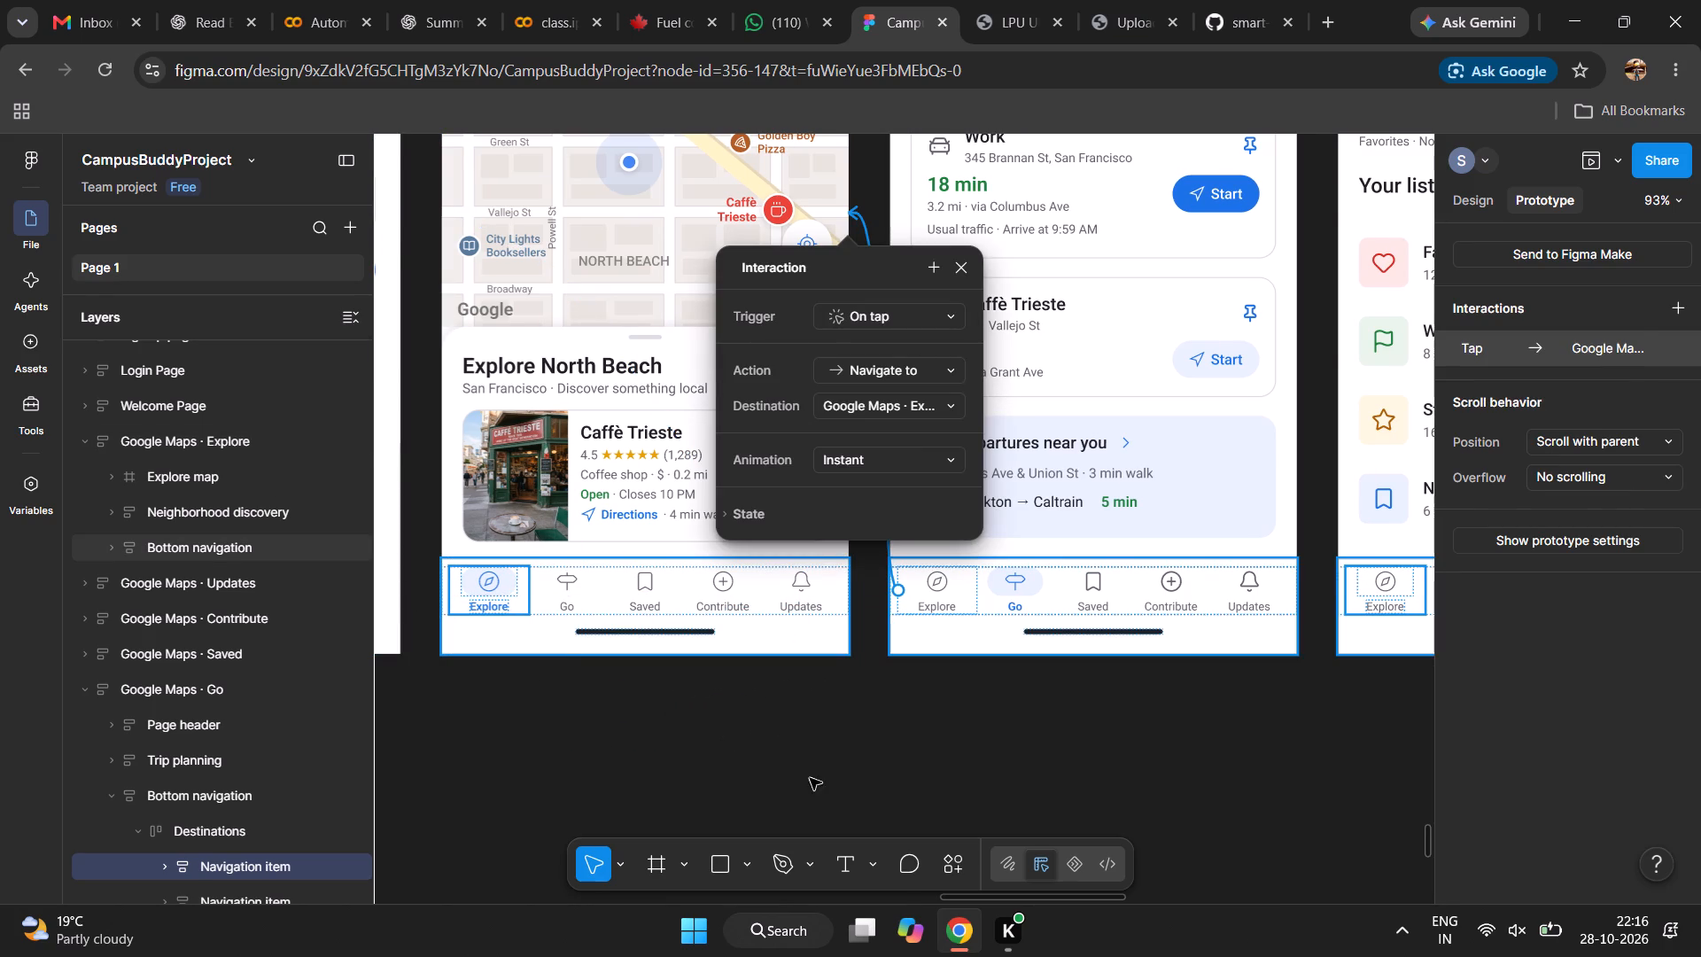
click(828, 786)
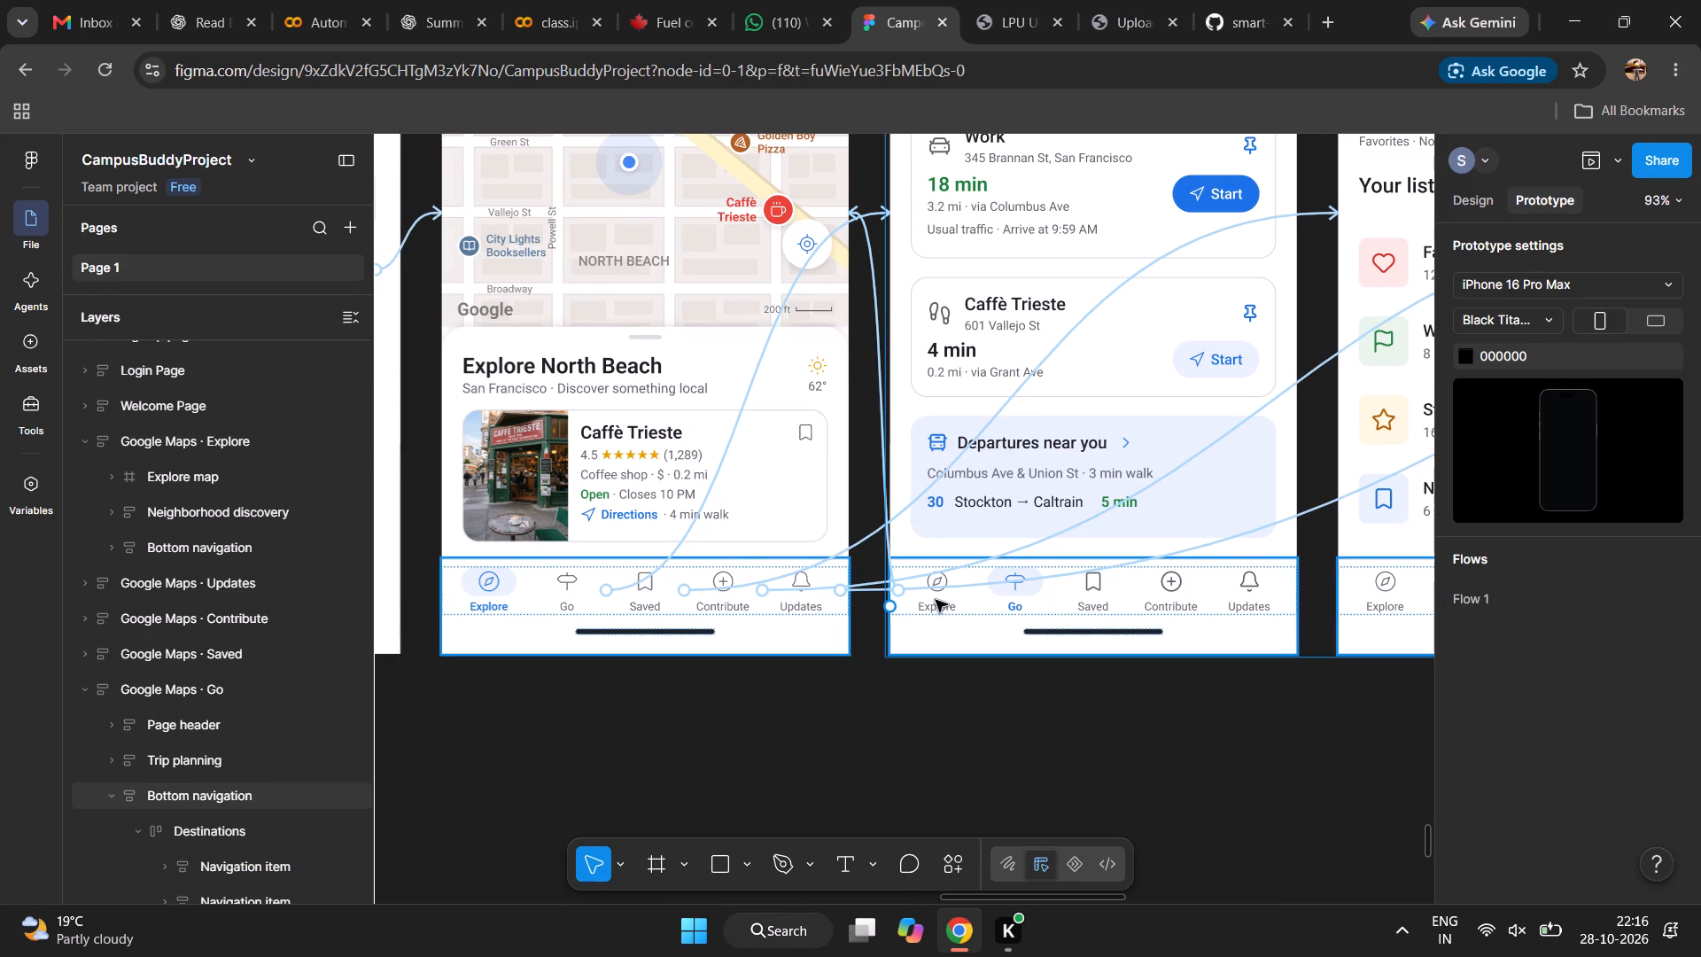
Add a second connection from the Go frame's Explore item to Google Maps · Explore, on drag with Smart animate, Ease out, 300ms.
double_click(927, 598)
double_click(927, 598)
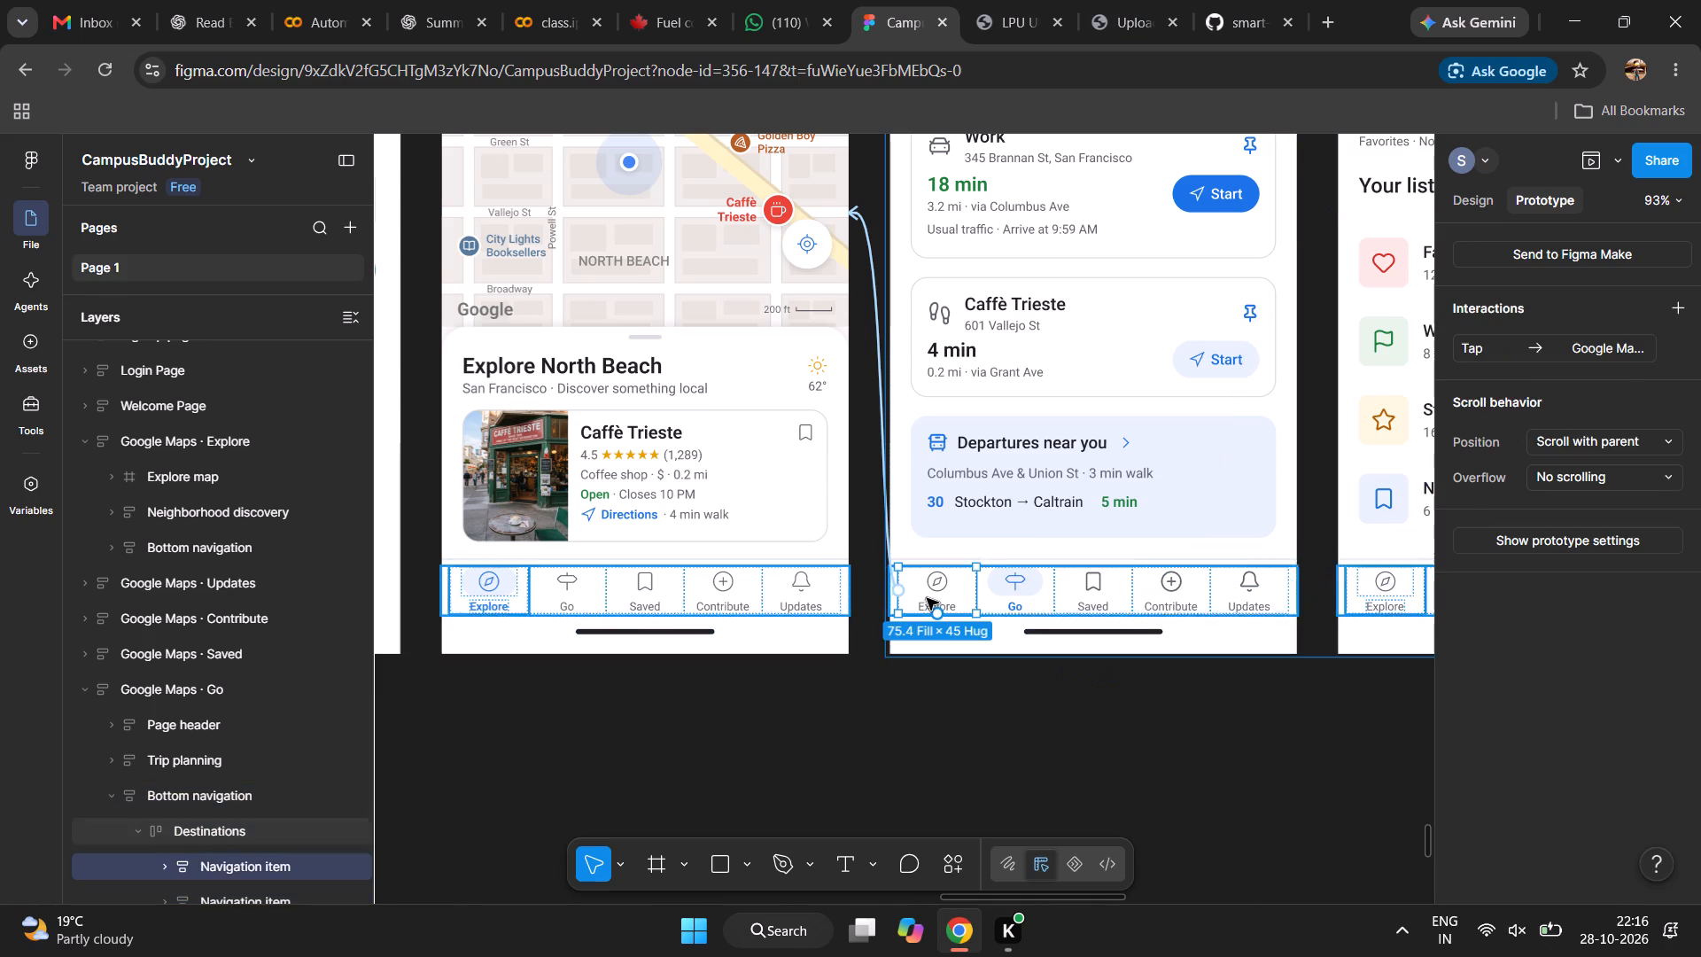
drag(897, 595, 684, 696)
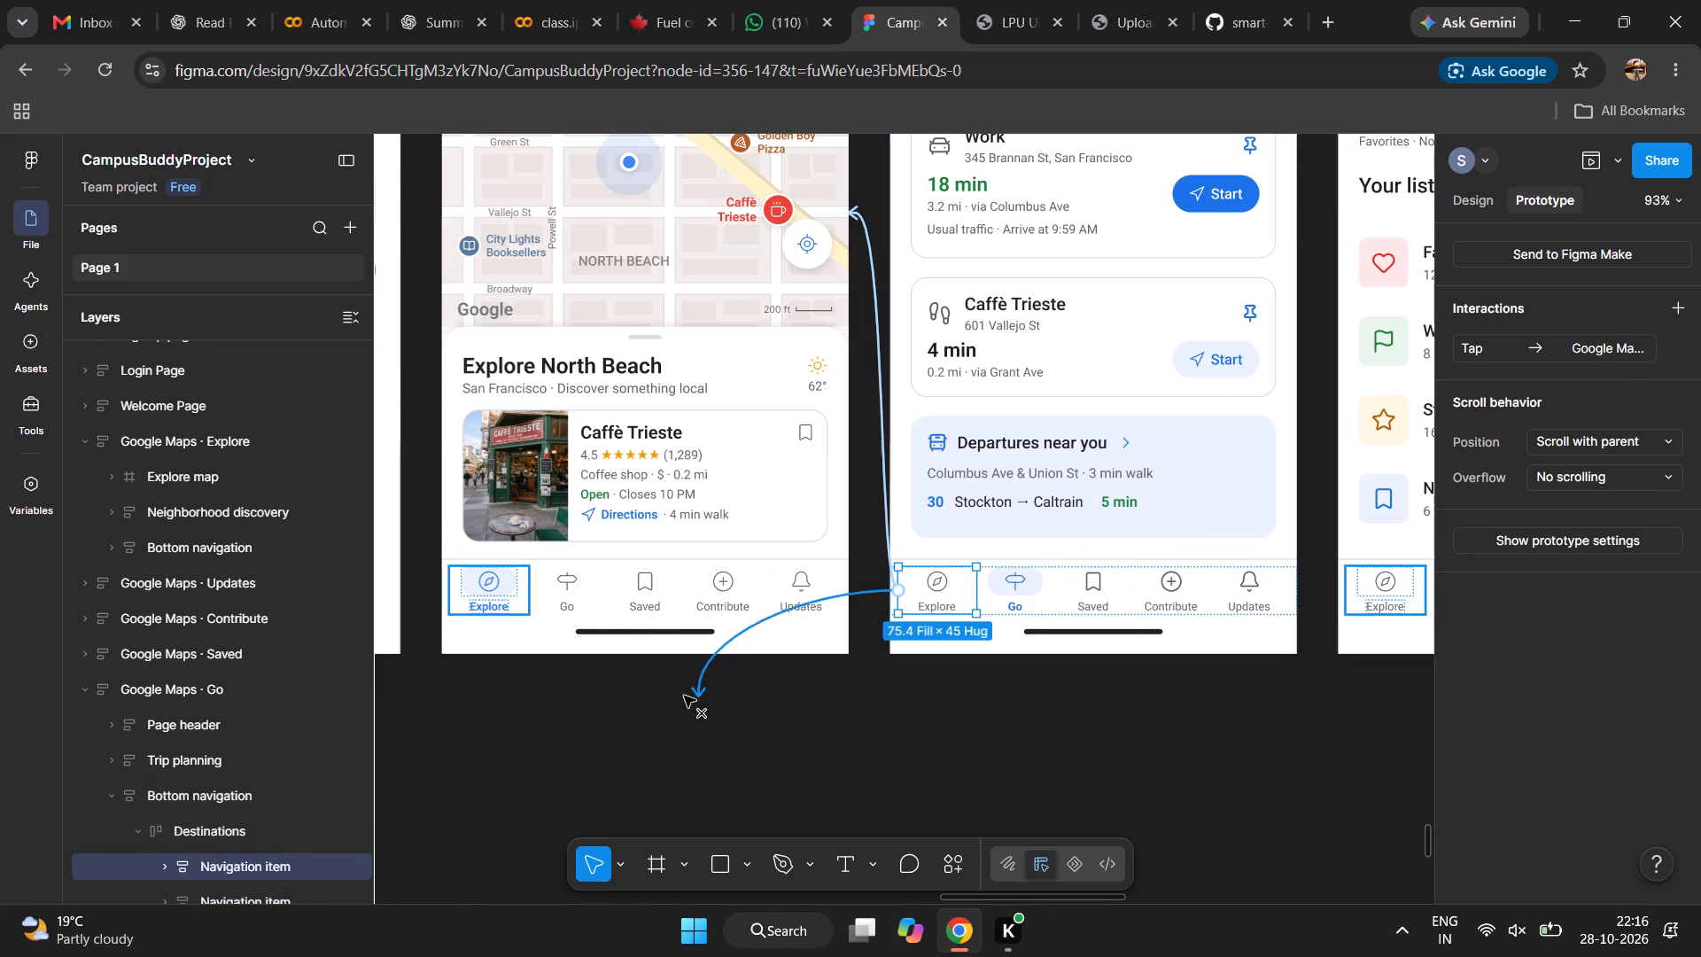
drag(684, 696, 505, 587)
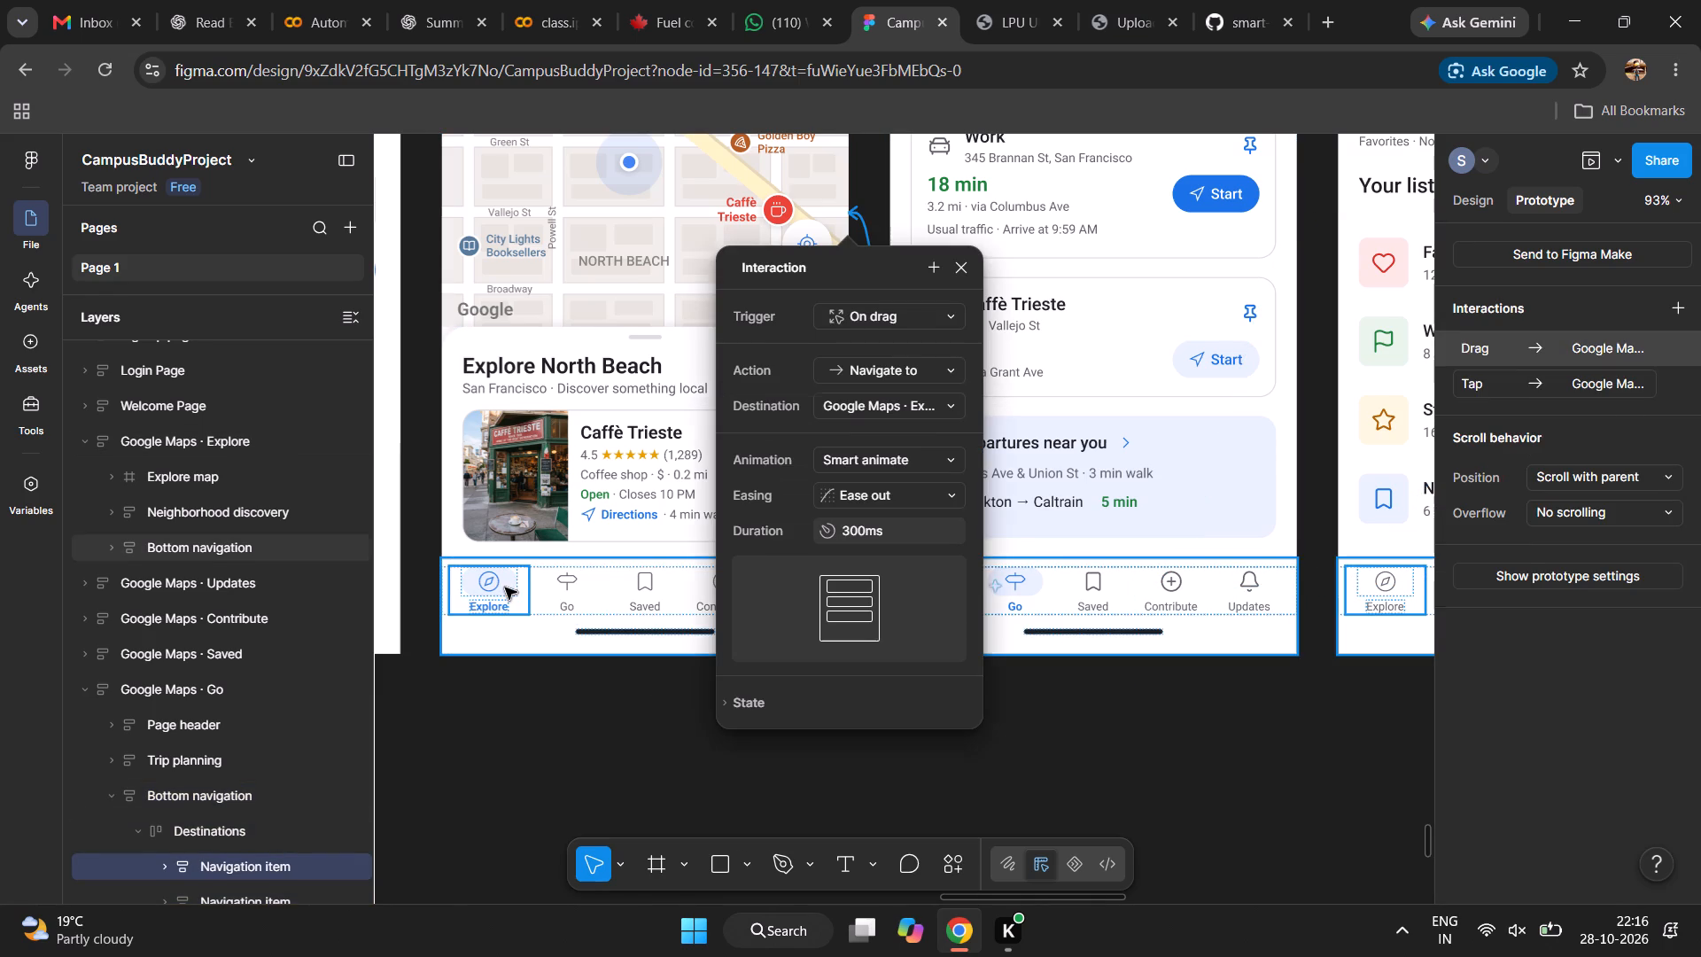
click(561, 708)
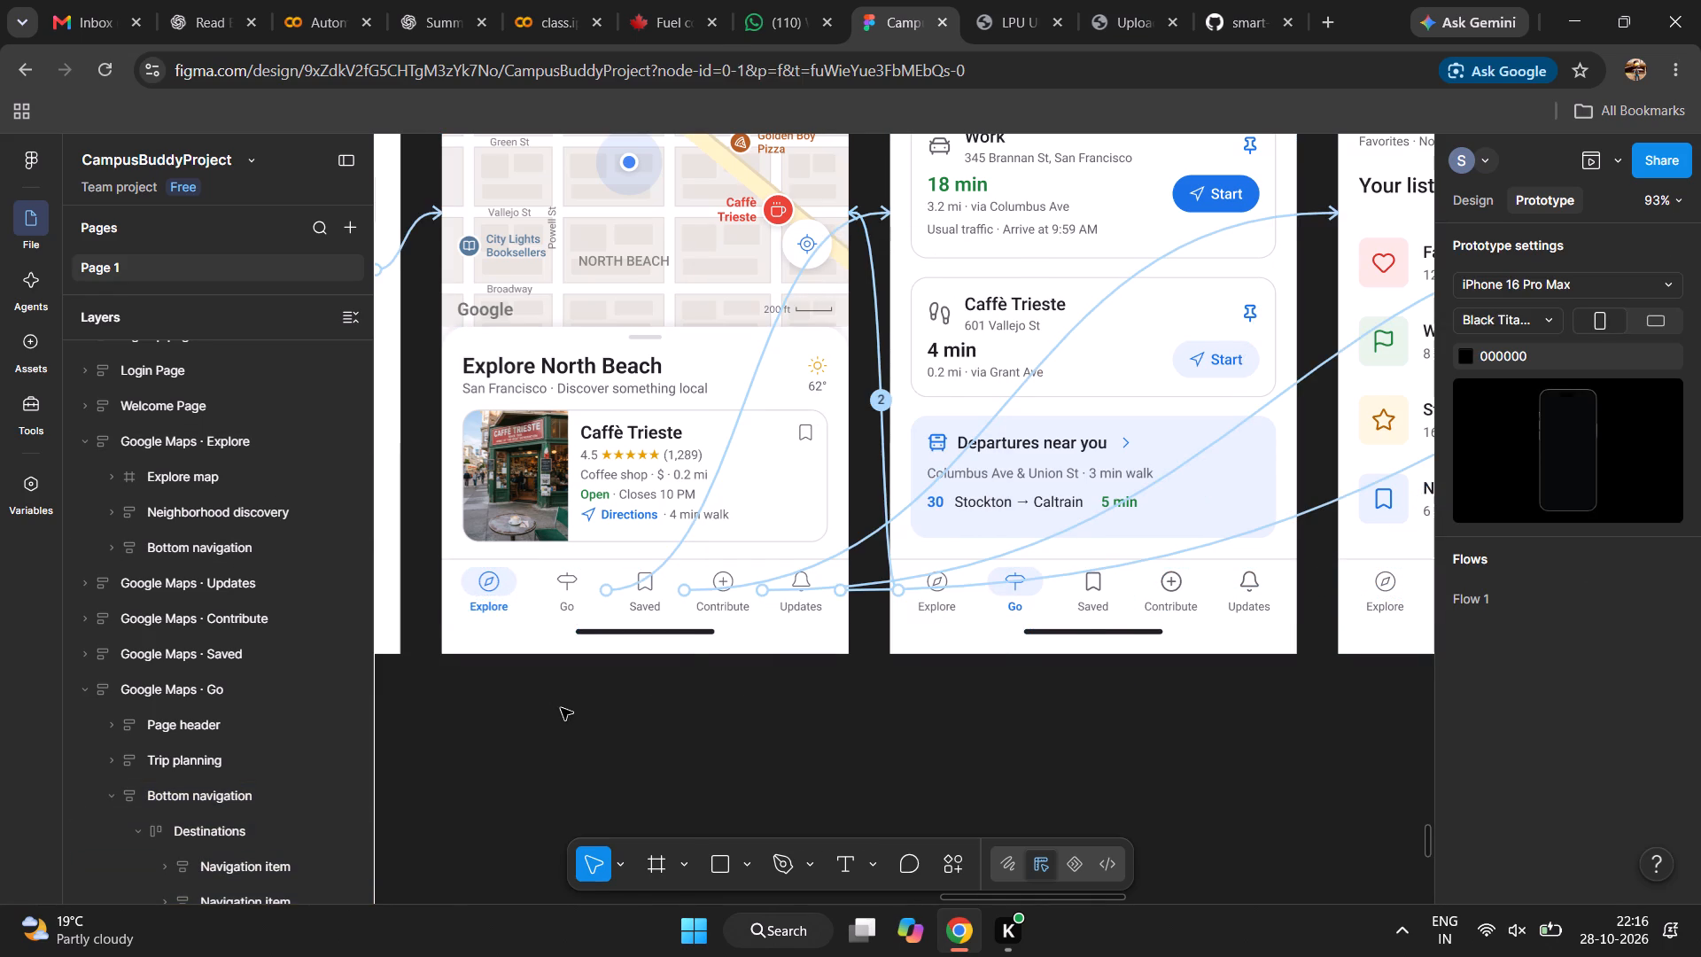
Preview the Google Sign Up flow through Next, try Go and Explore in the bottom navigation, and close the preview.
click(1619, 162)
click(1529, 224)
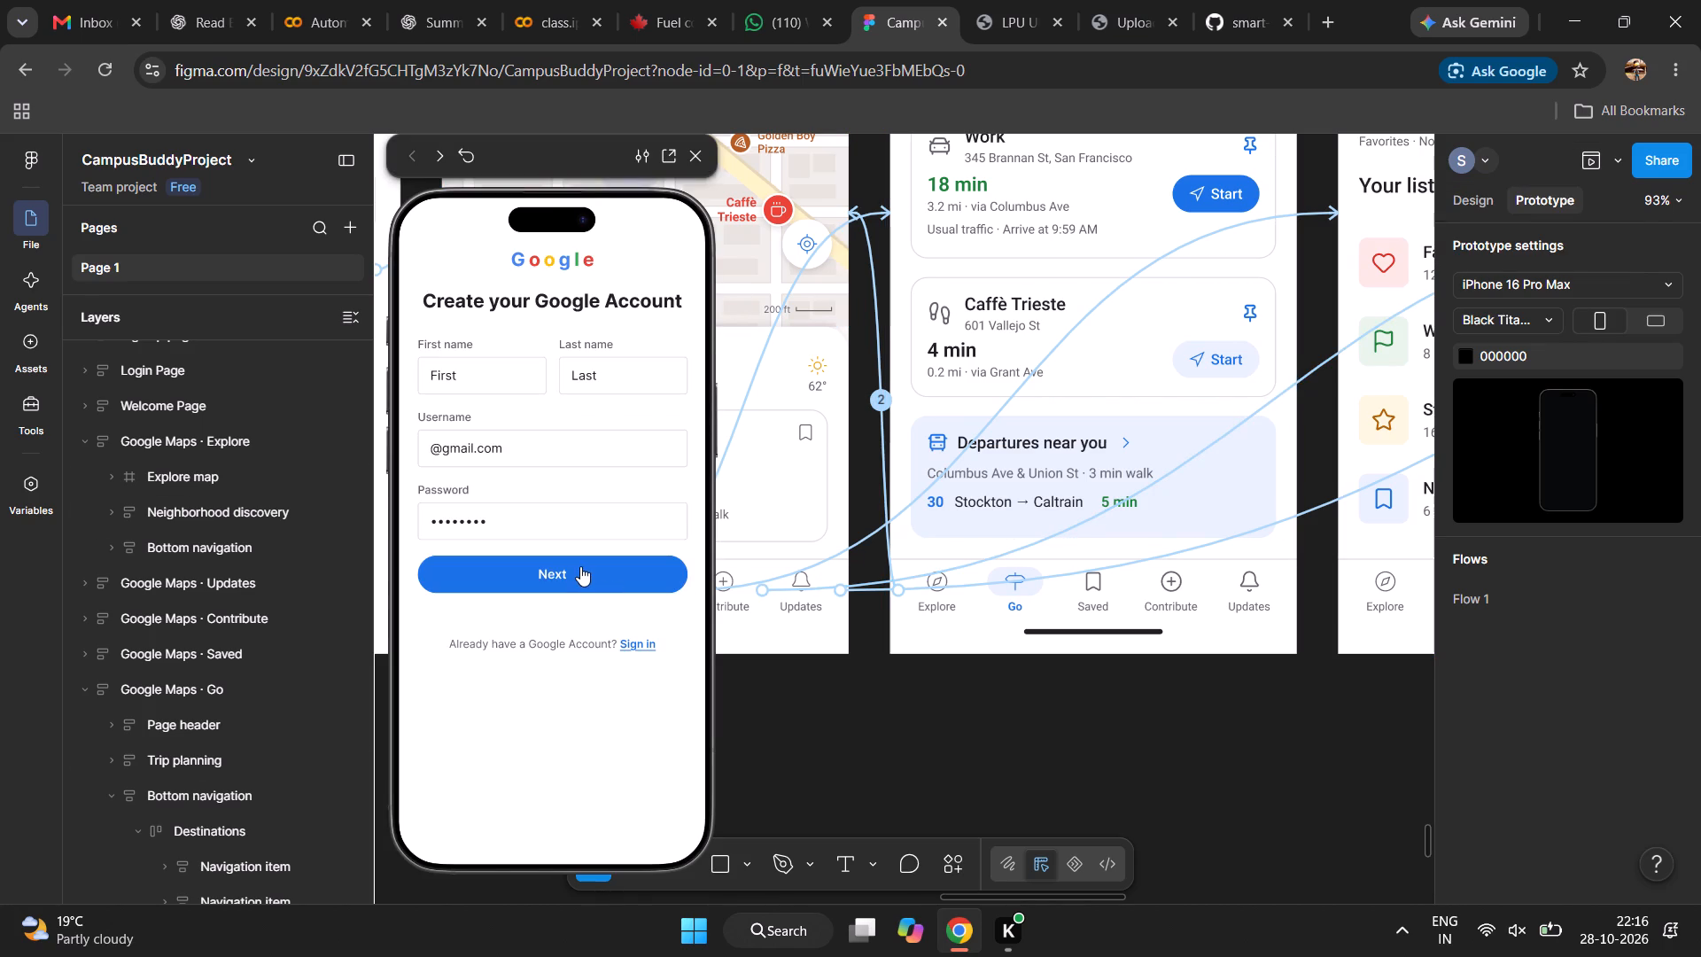
click(580, 566)
click(491, 810)
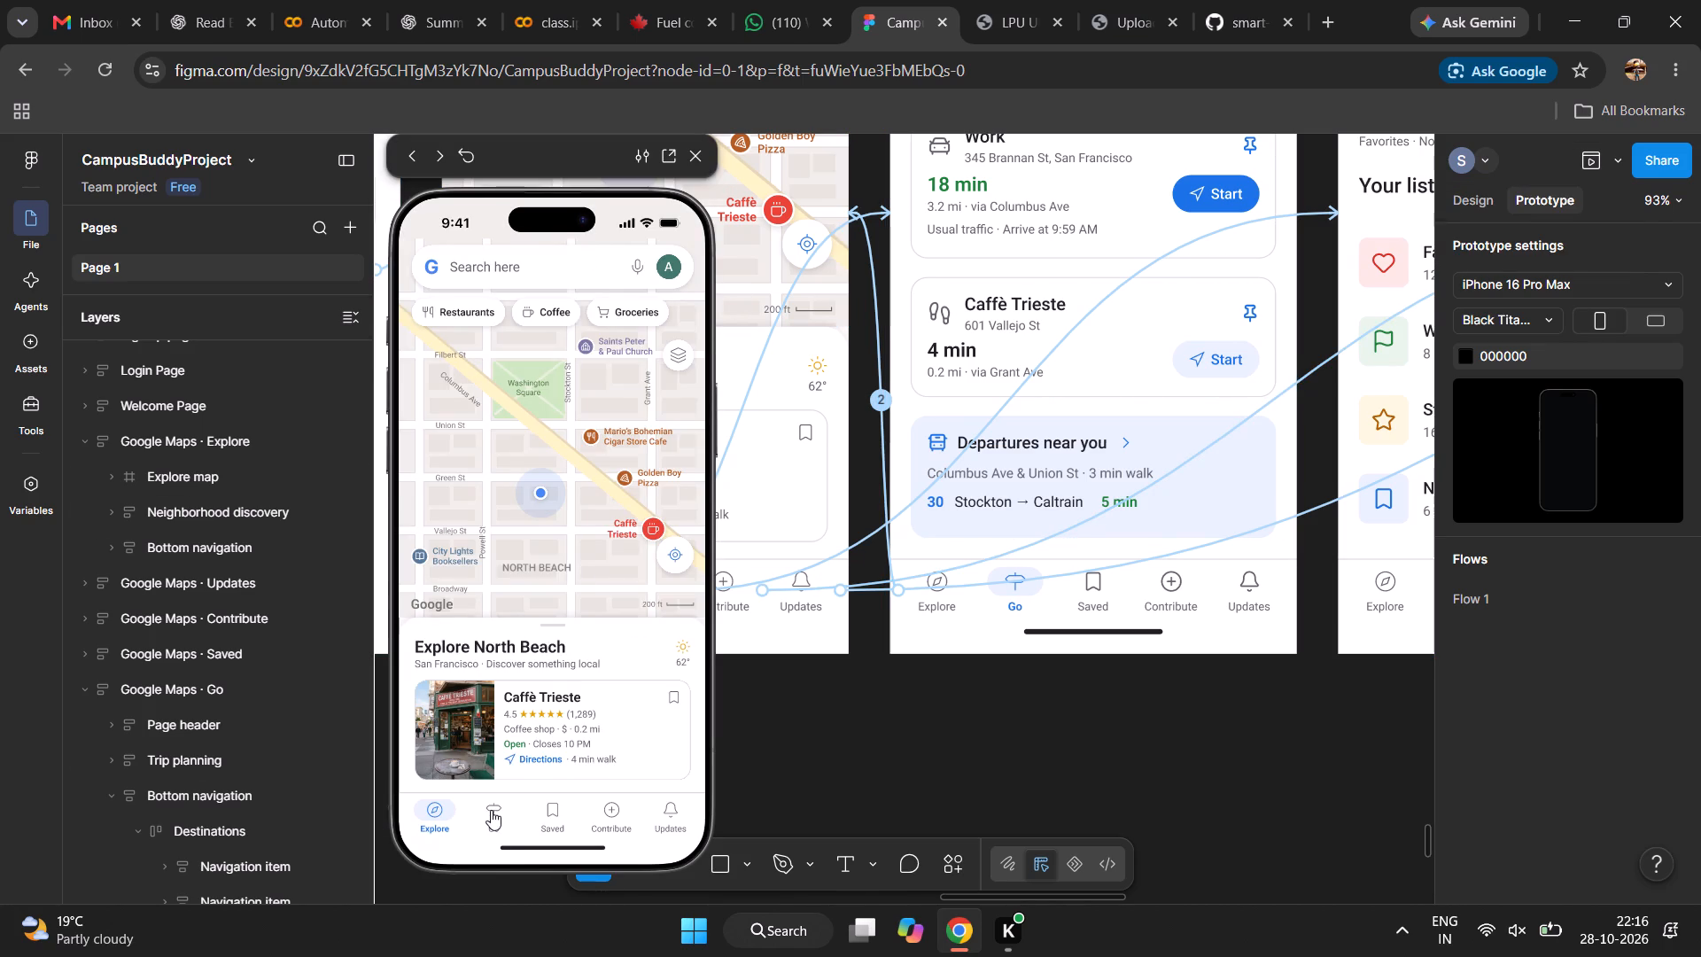
click(431, 812)
click(694, 151)
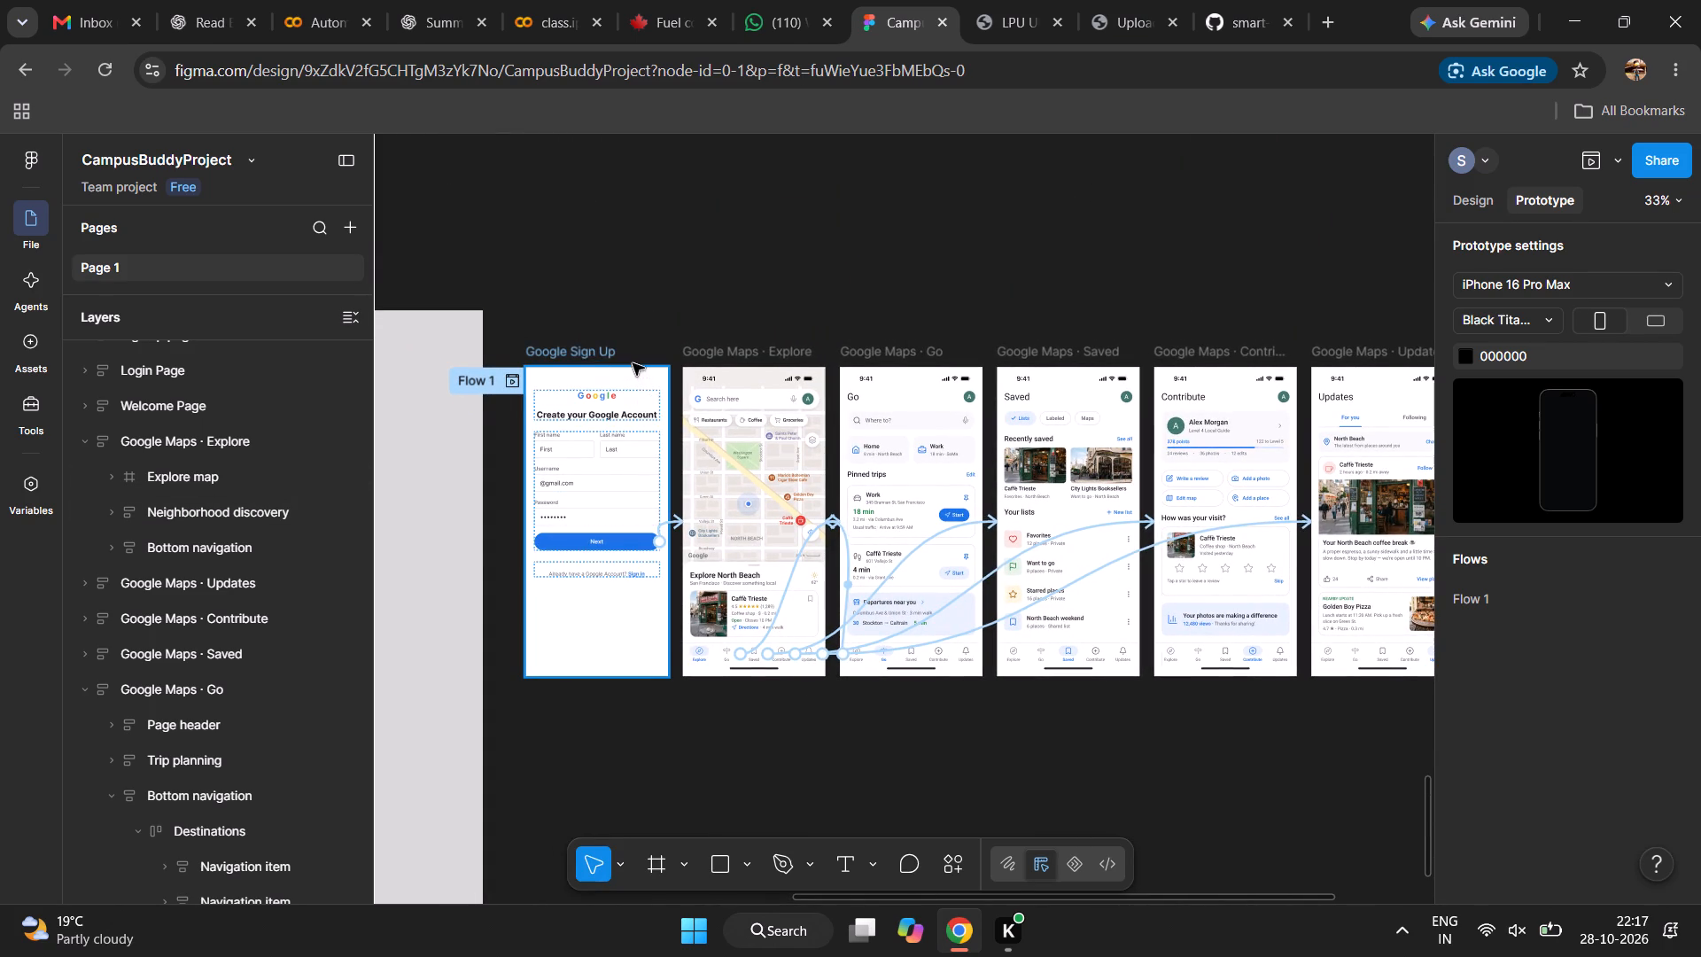
Move the Google Sign Up frame above the row of Google Maps frames, undoing any stray move of the Explore map.
drag(643, 380, 963, 113)
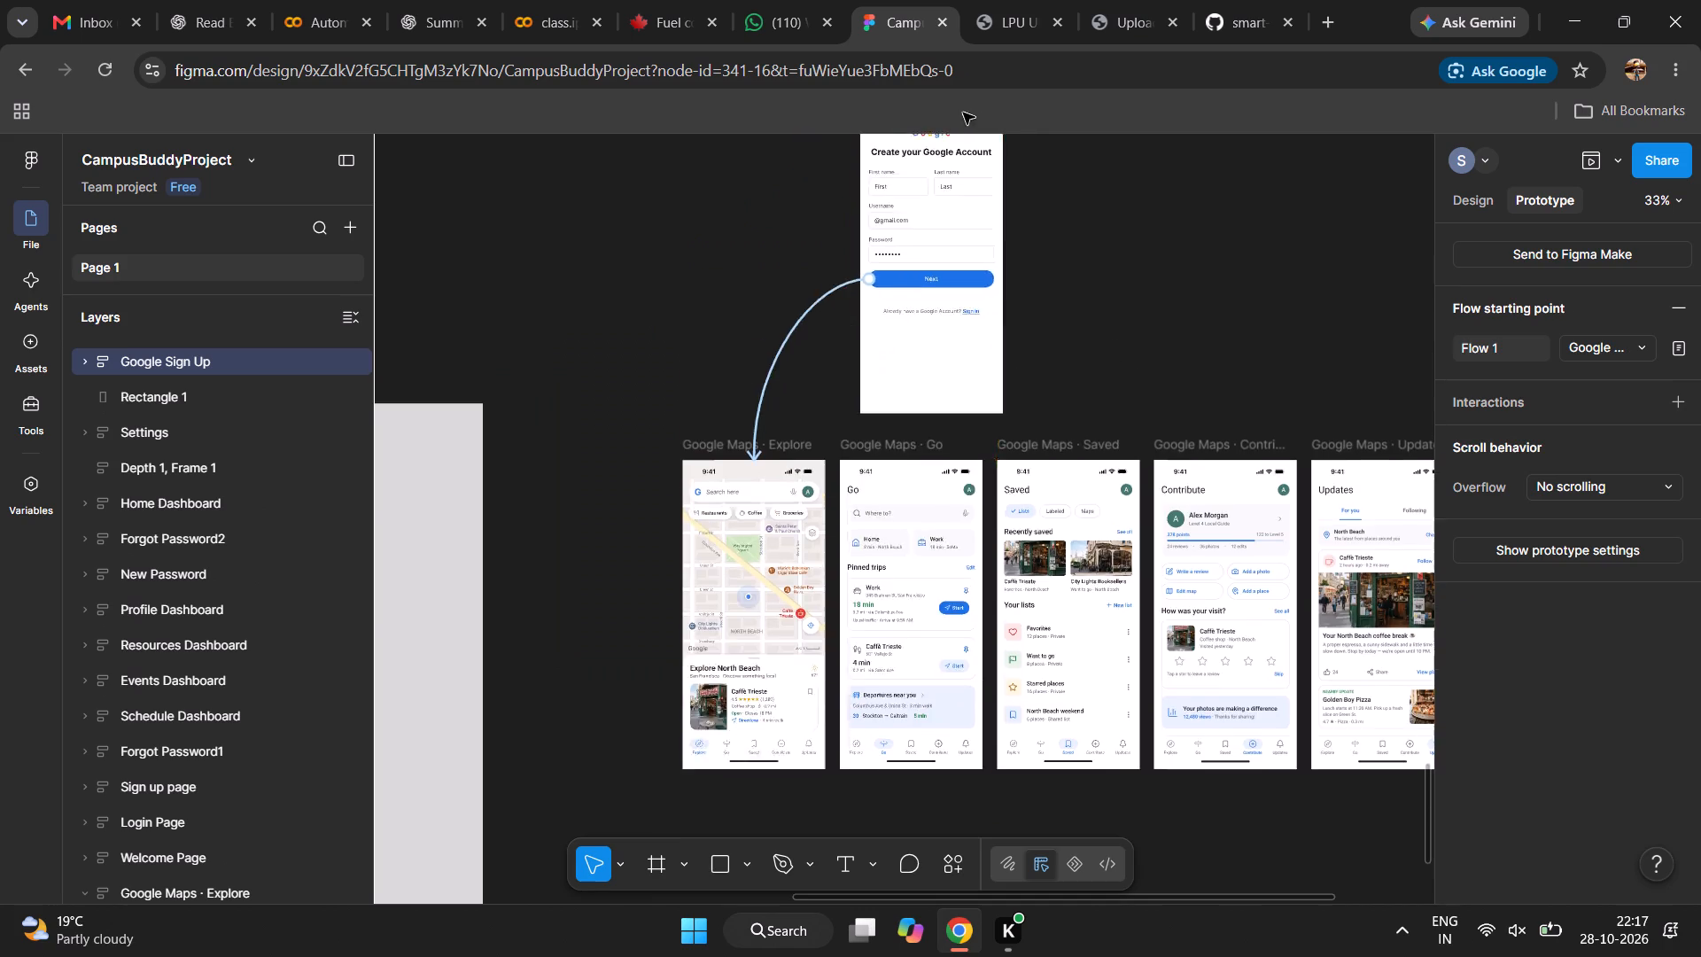
drag(963, 113, 994, 266)
scroll(515, 572, down, 1)
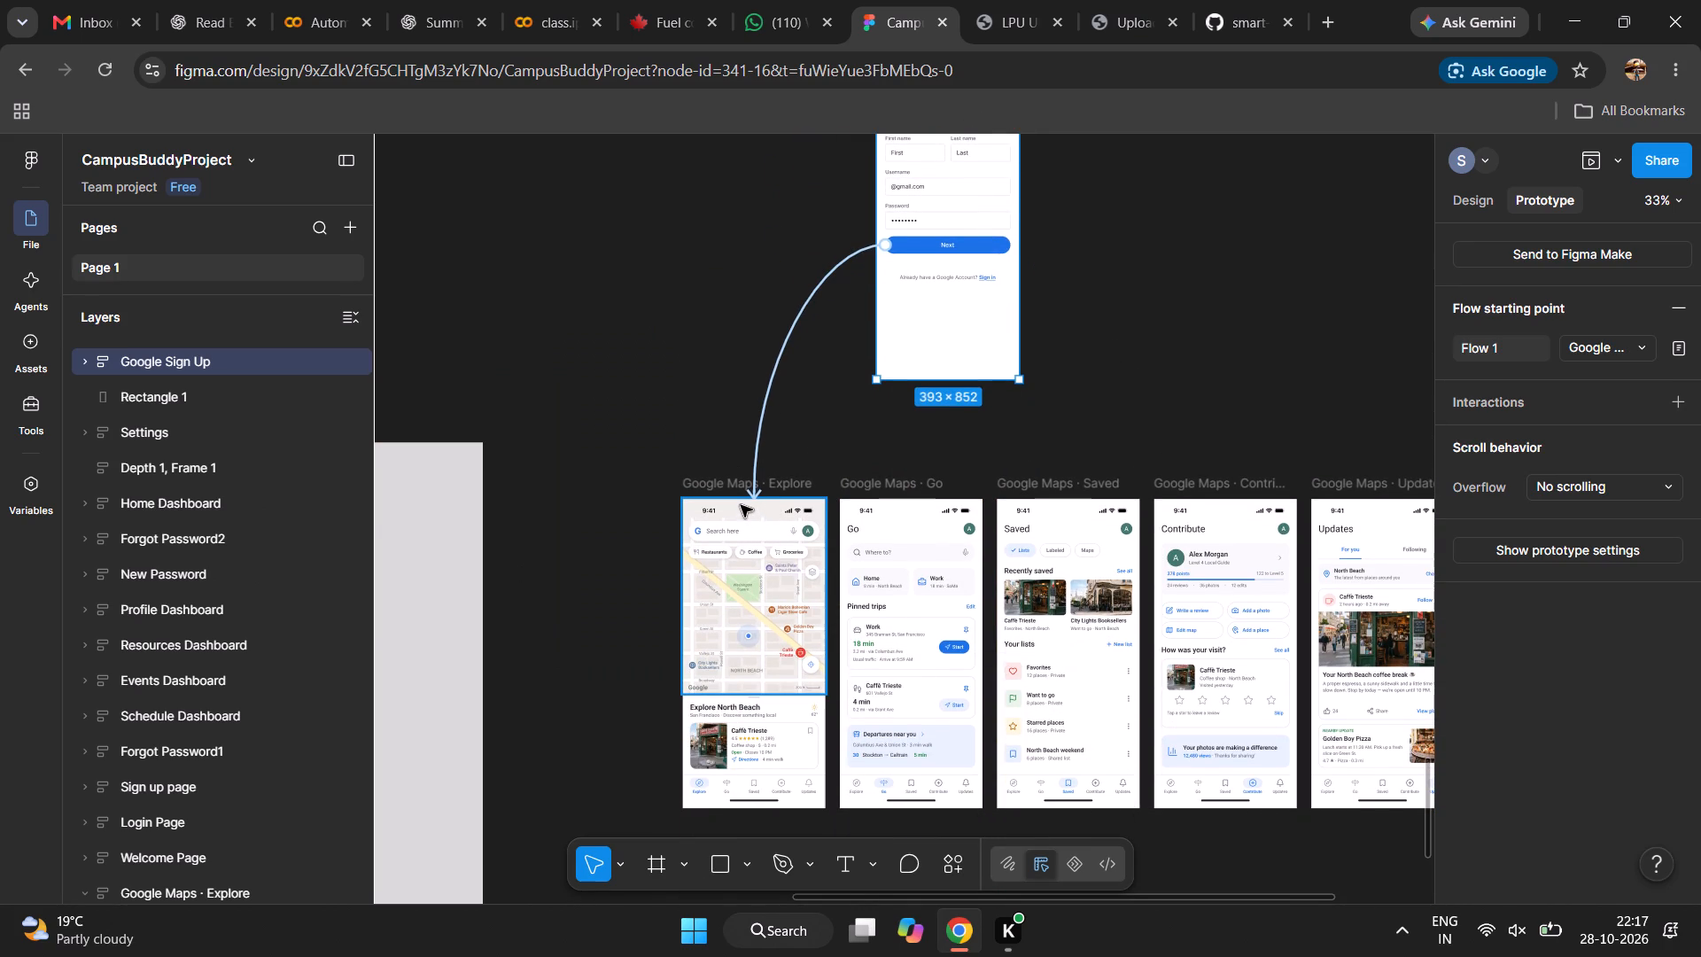
drag(741, 505, 622, 471)
key(ctrl+z)
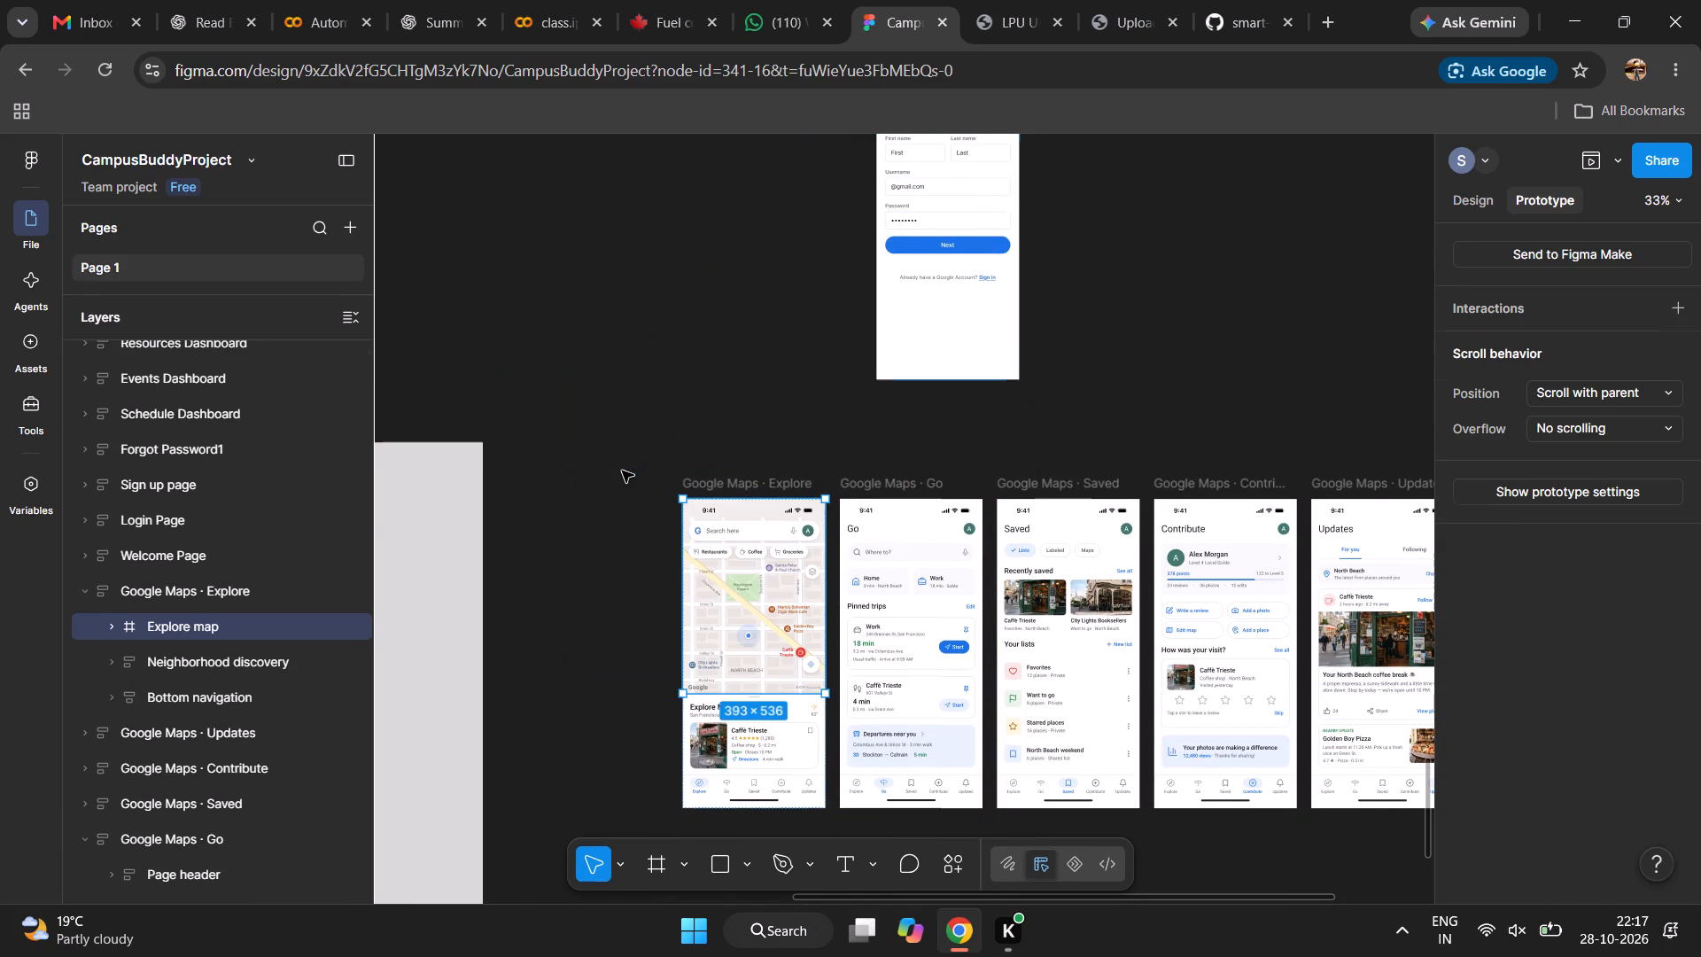
Examine the Google Sign Up connection and the layout of the Google Maps Explore, Go and Saved frames.
scroll(618, 590, down, 1)
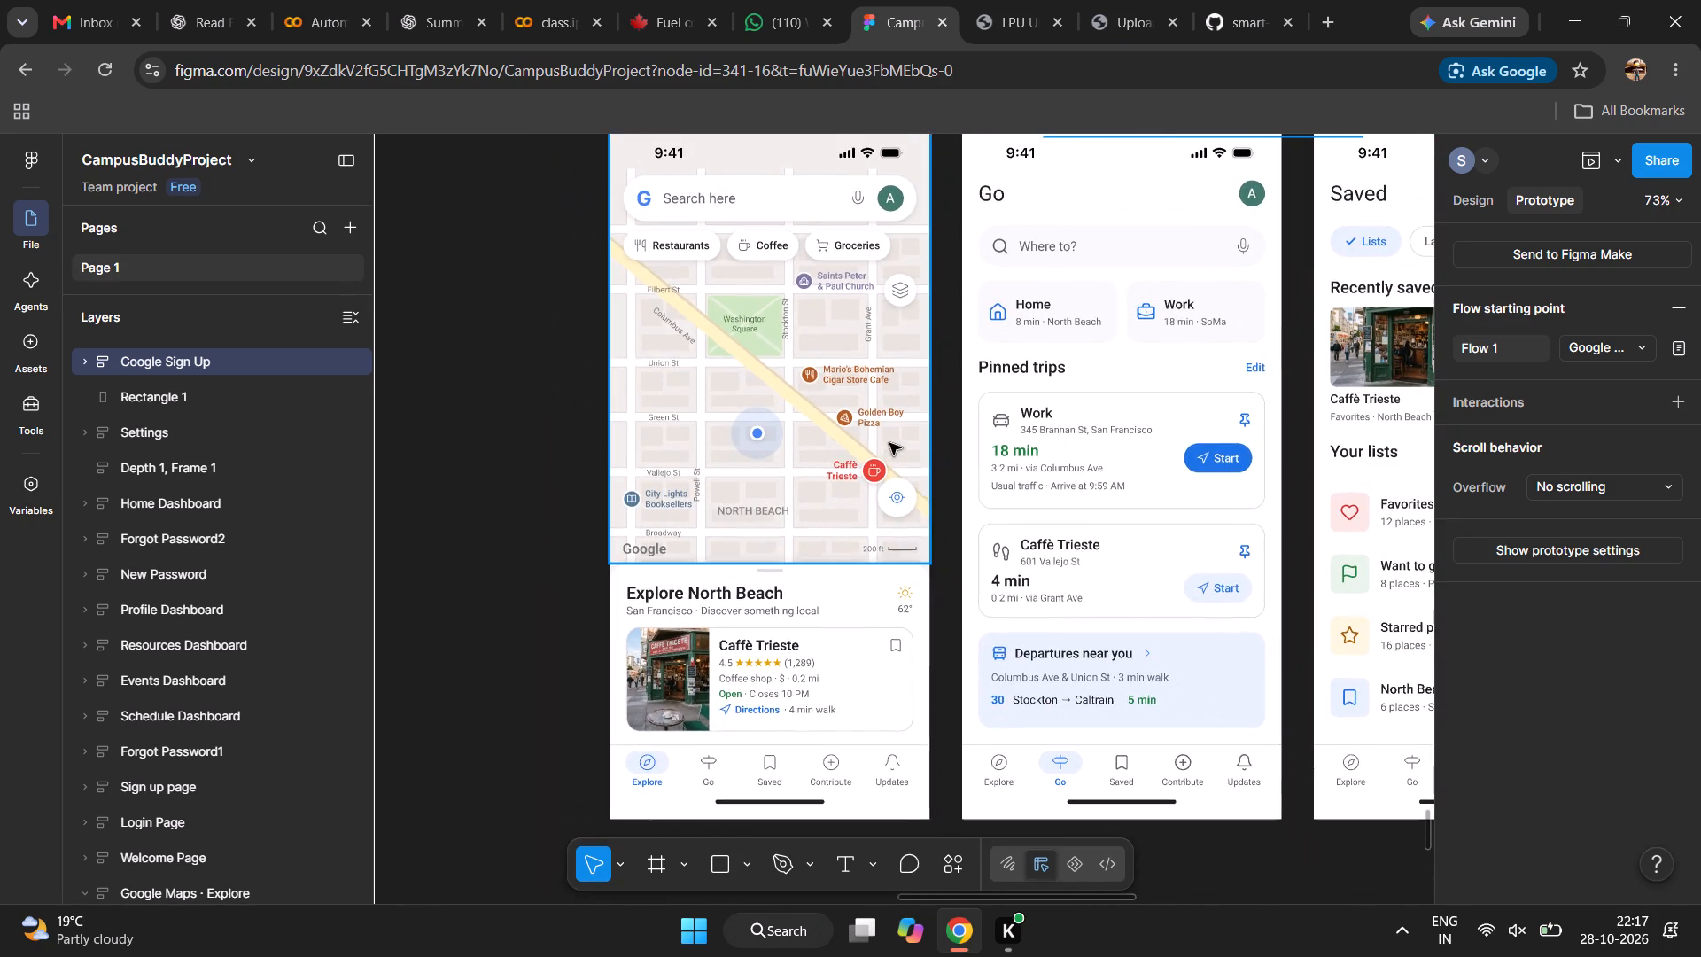
scroll(881, 439, up, 1)
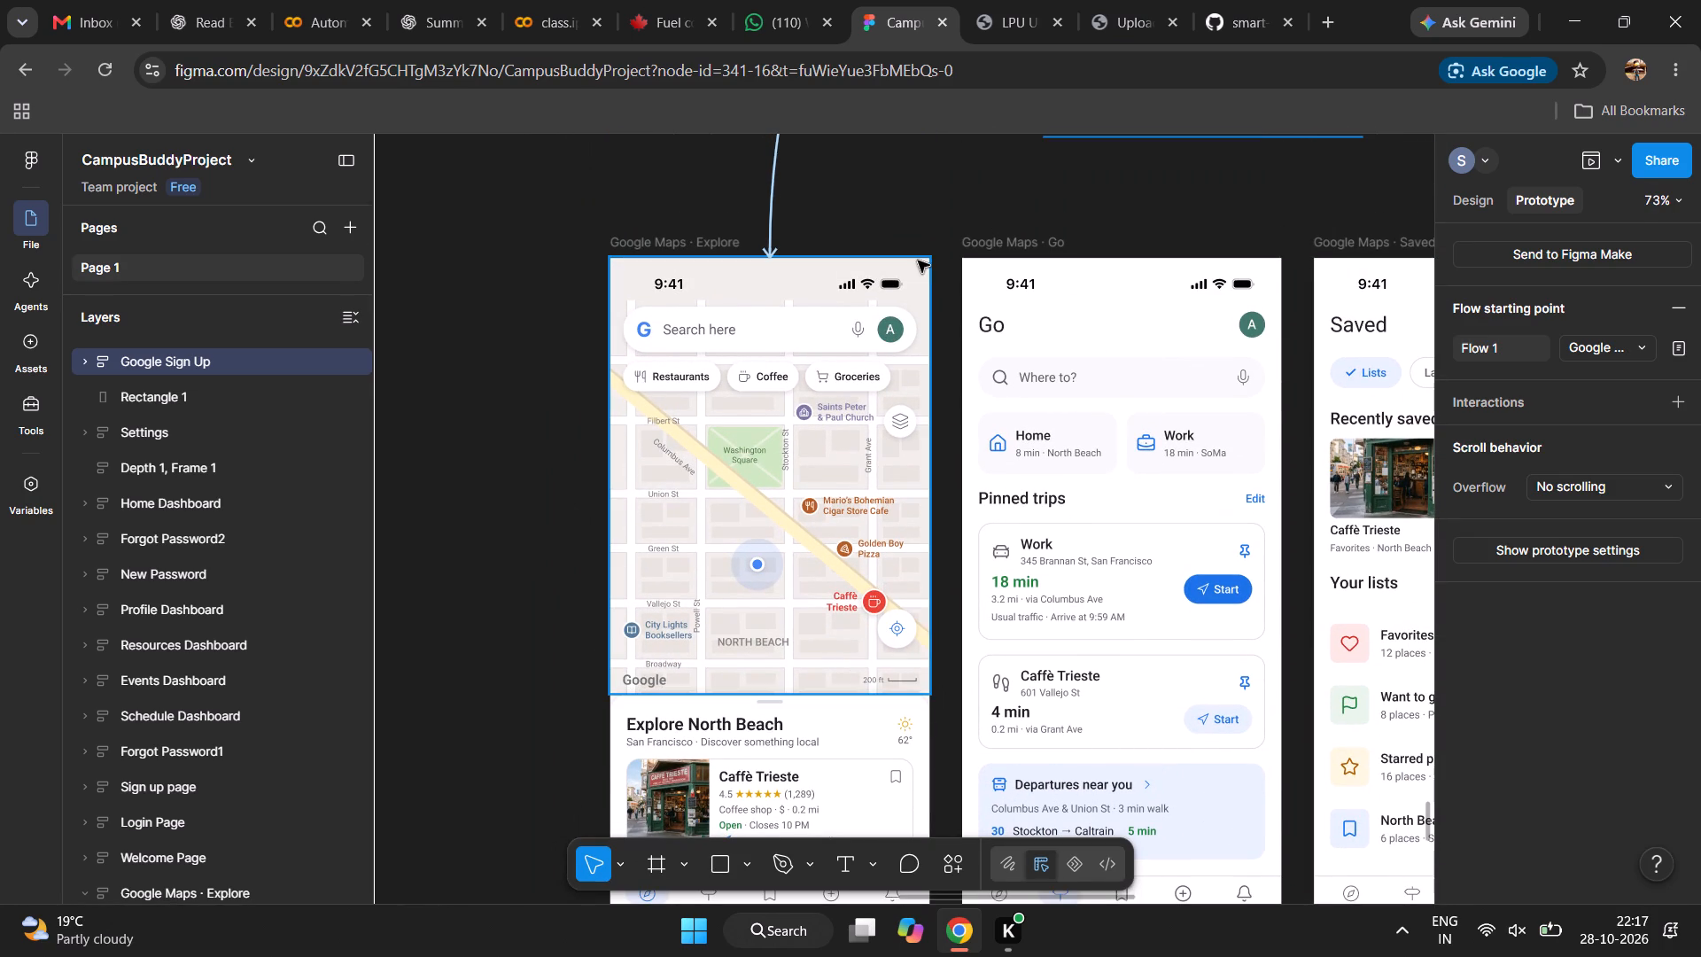
scroll(814, 445, down, 2)
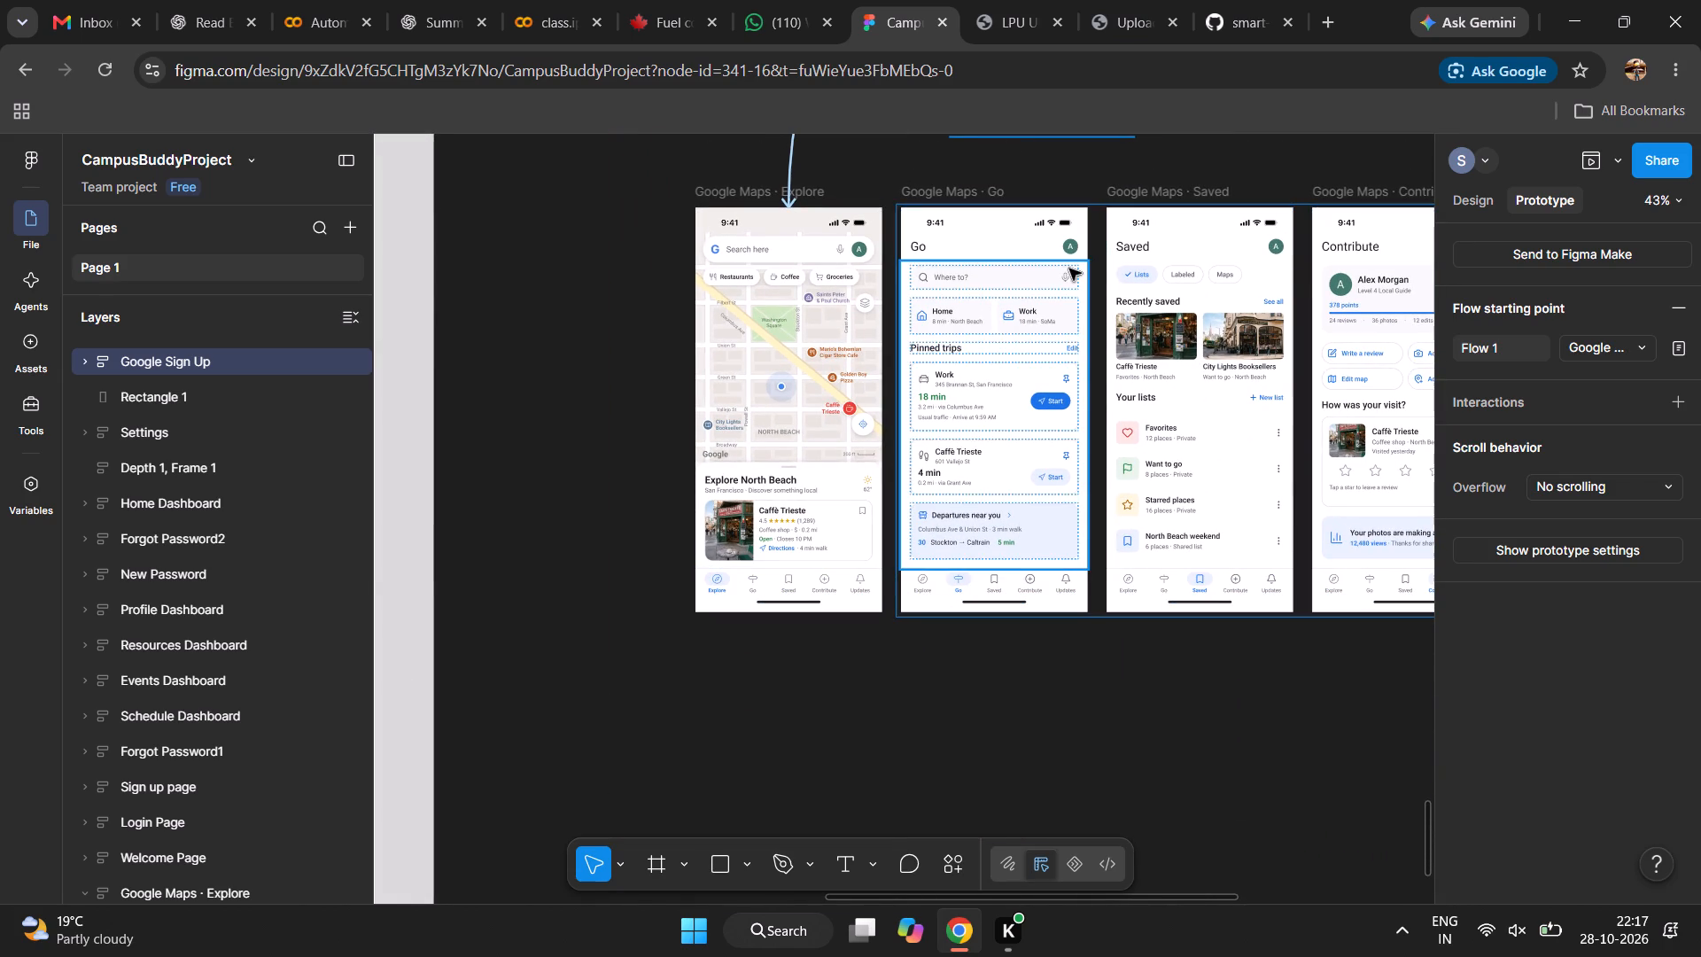
scroll(1072, 275, up, 2)
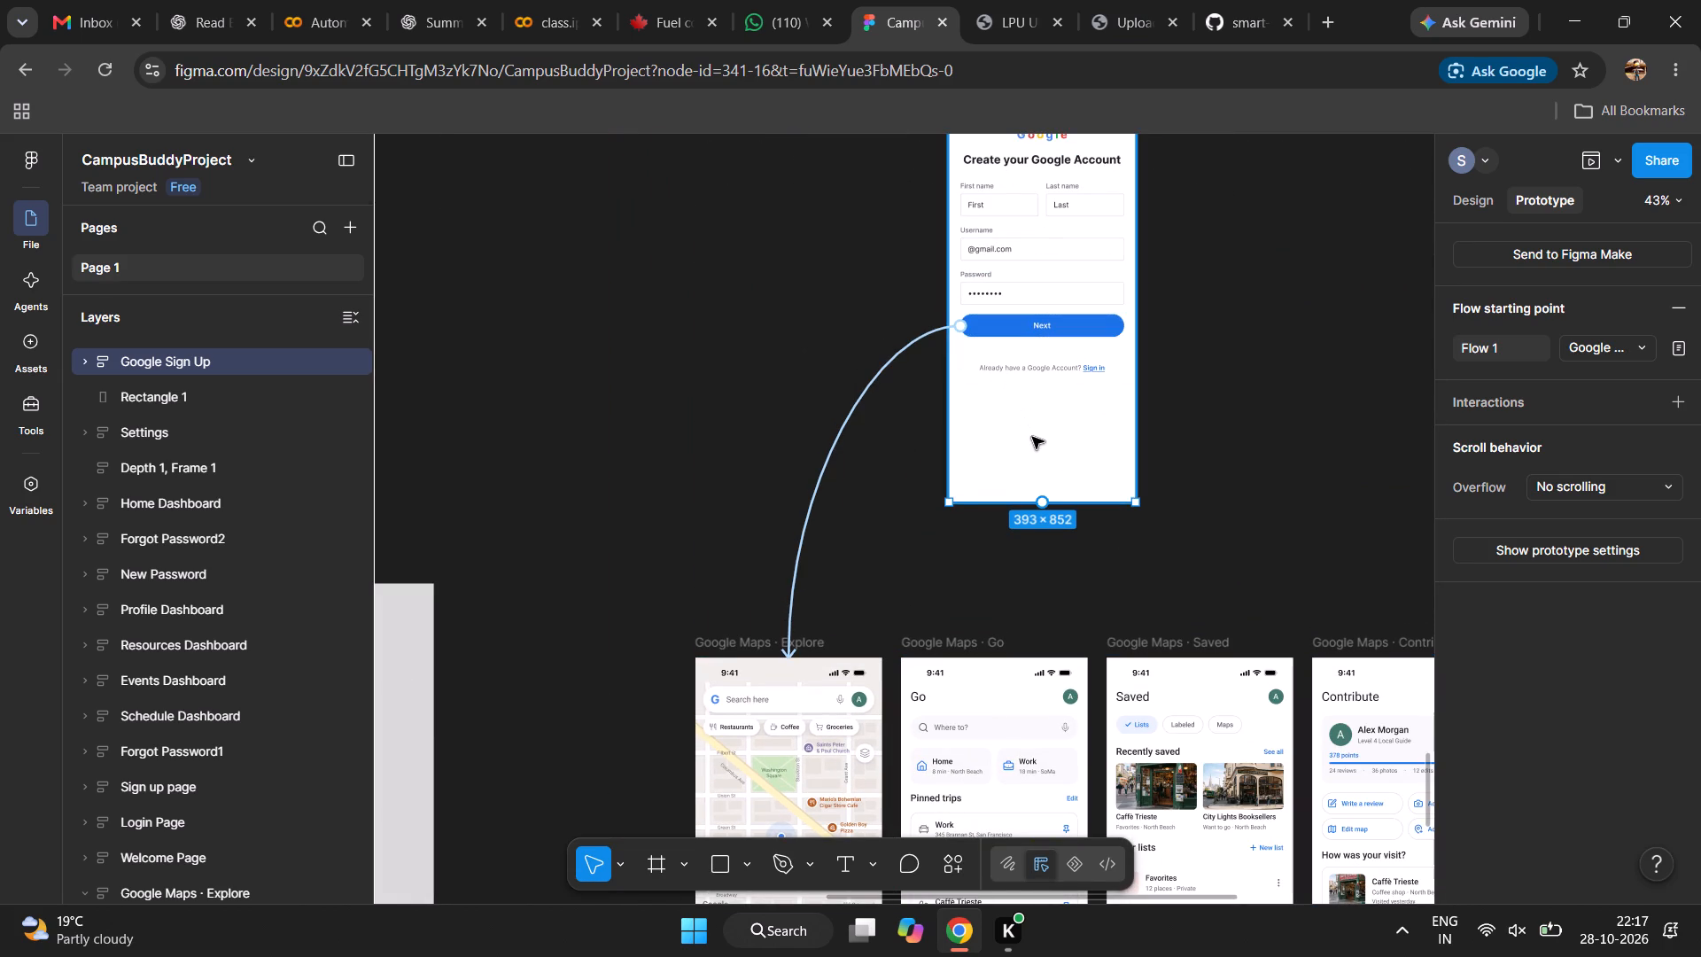
scroll(1032, 437, down, 3)
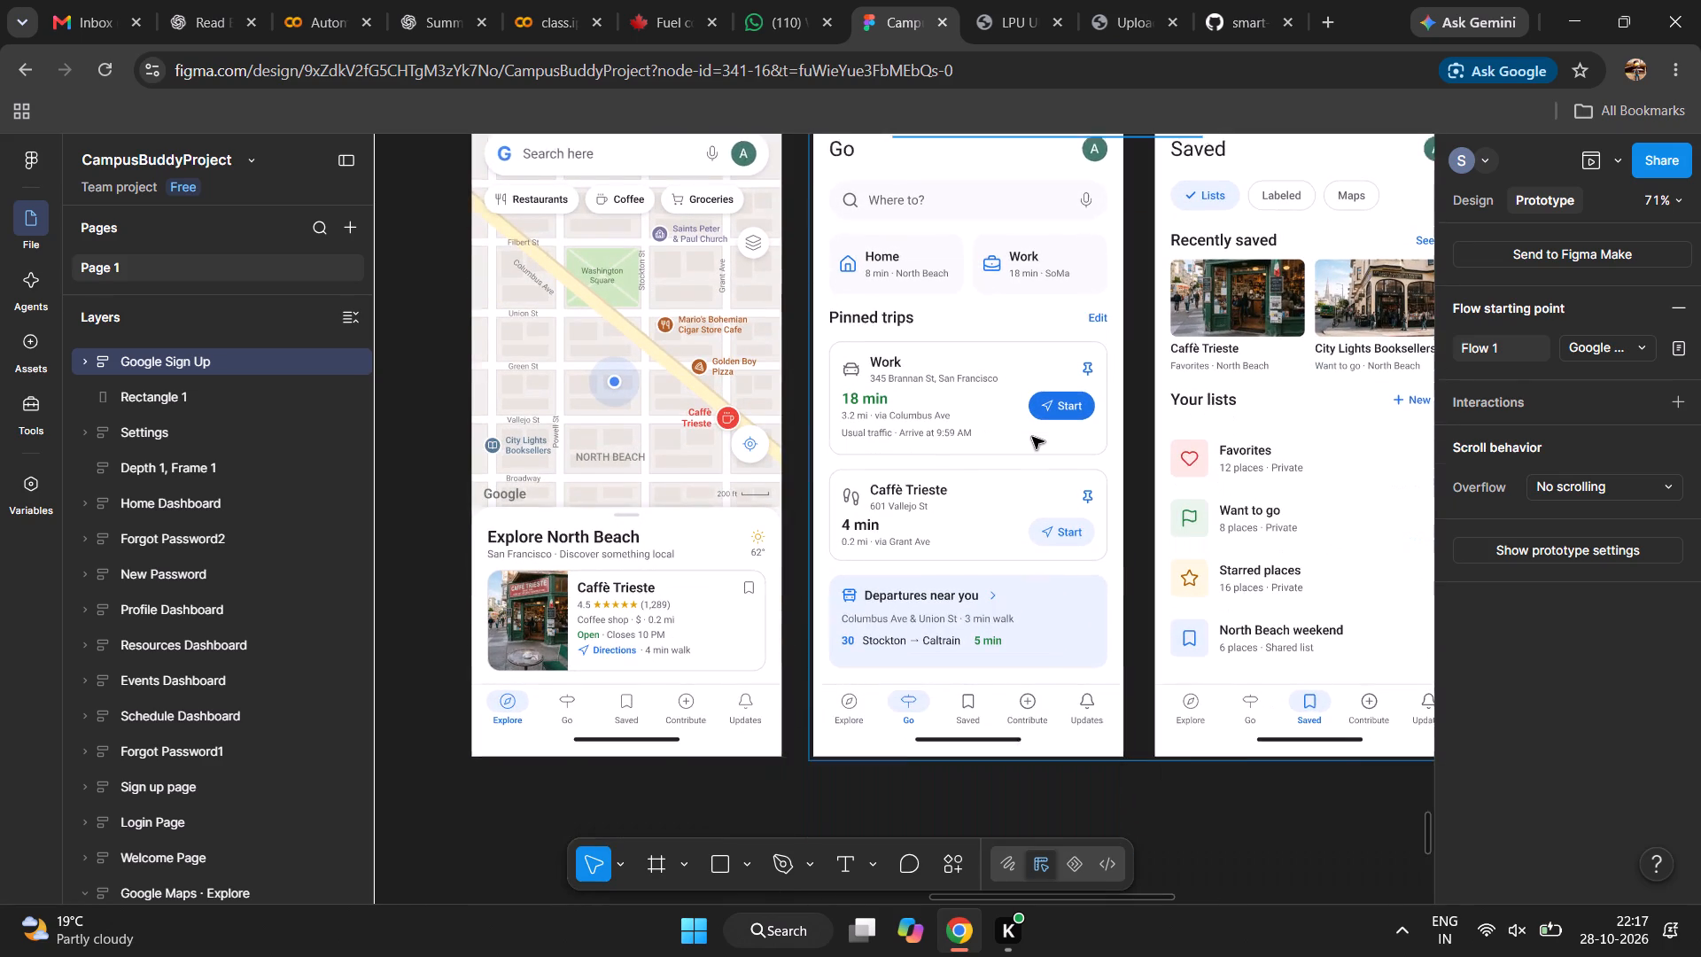
scroll(1032, 437, down, 1)
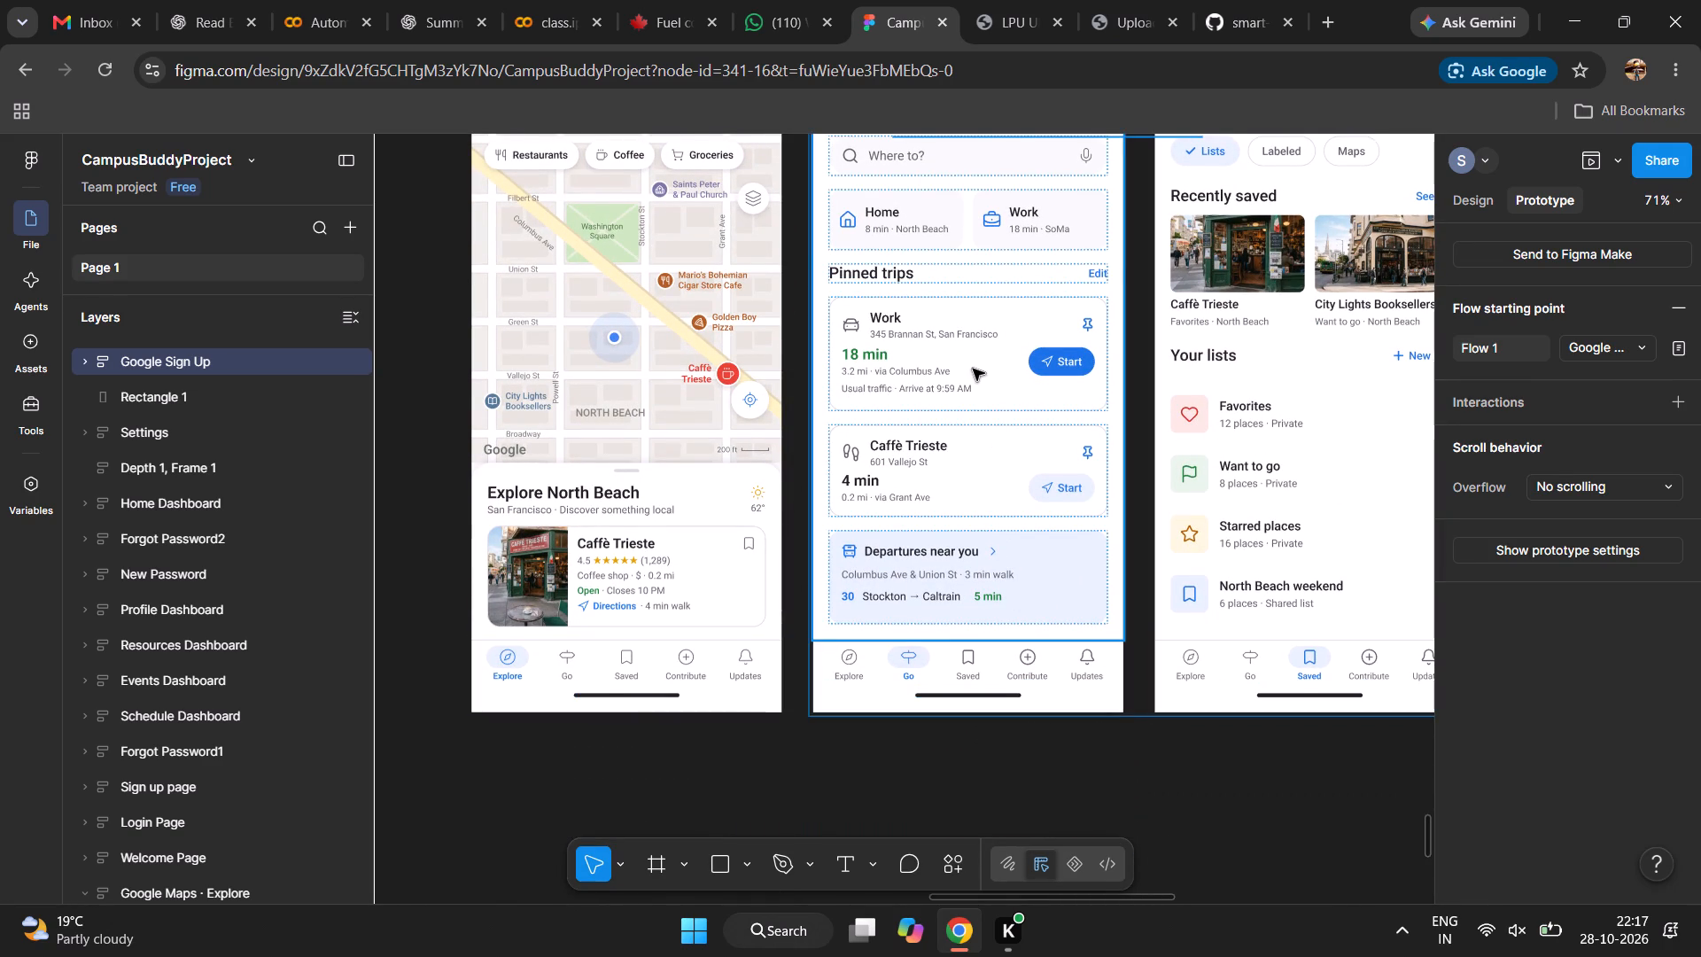
scroll(973, 369, up, 1)
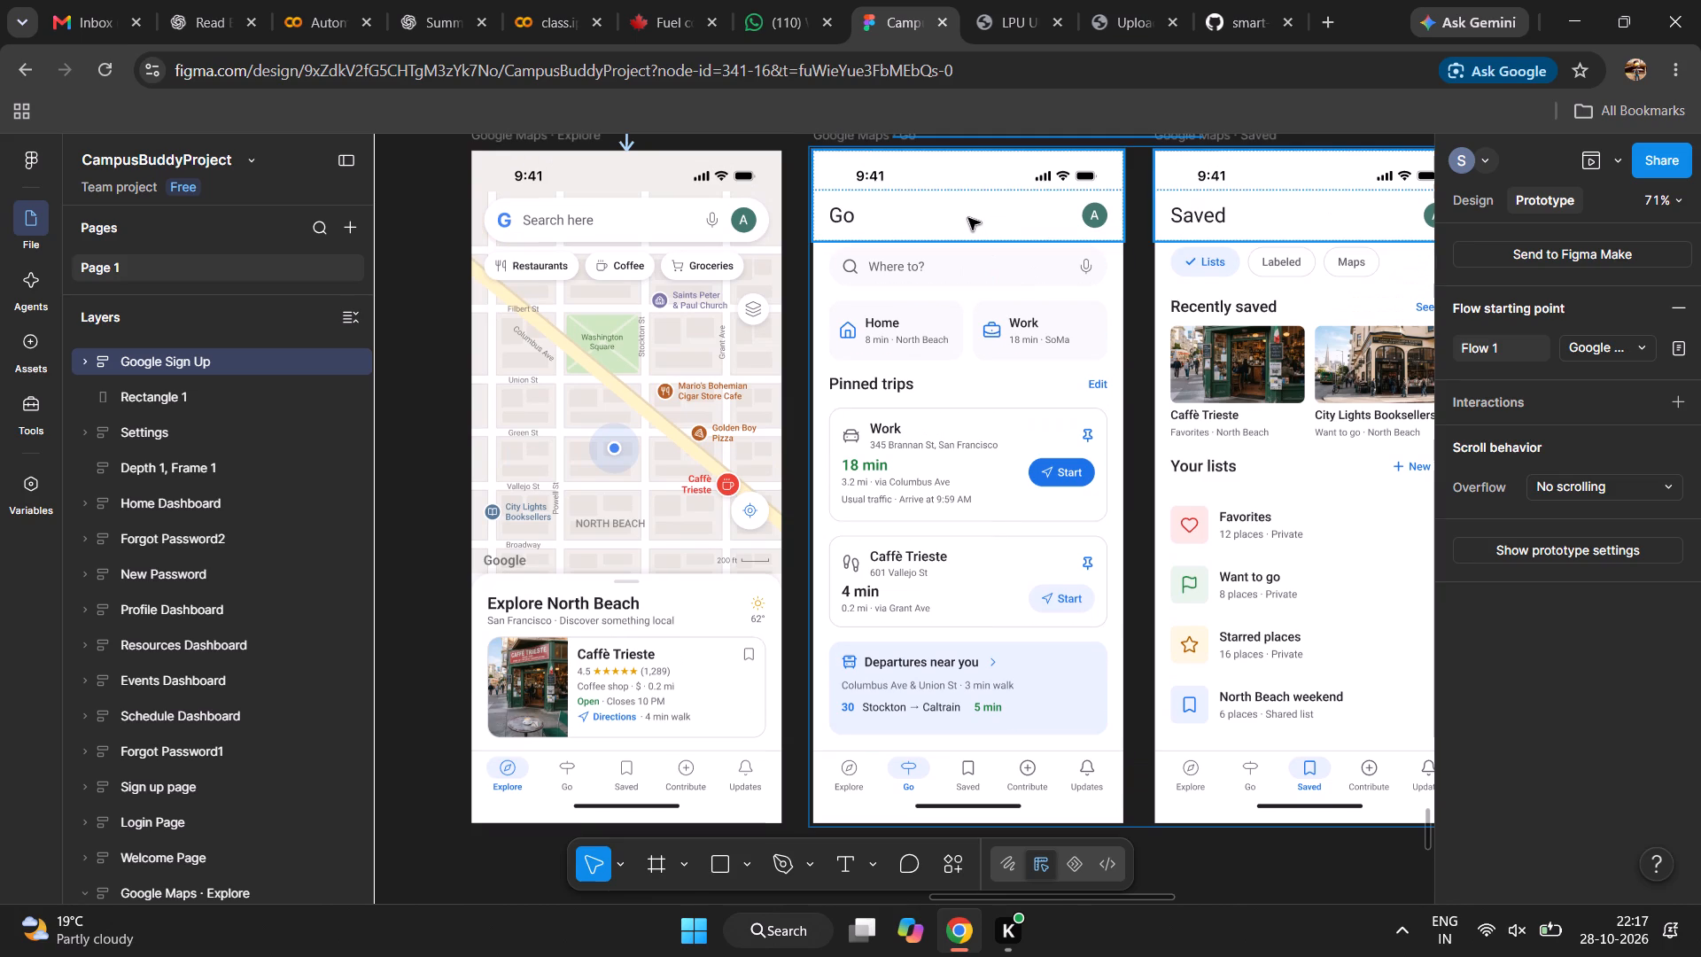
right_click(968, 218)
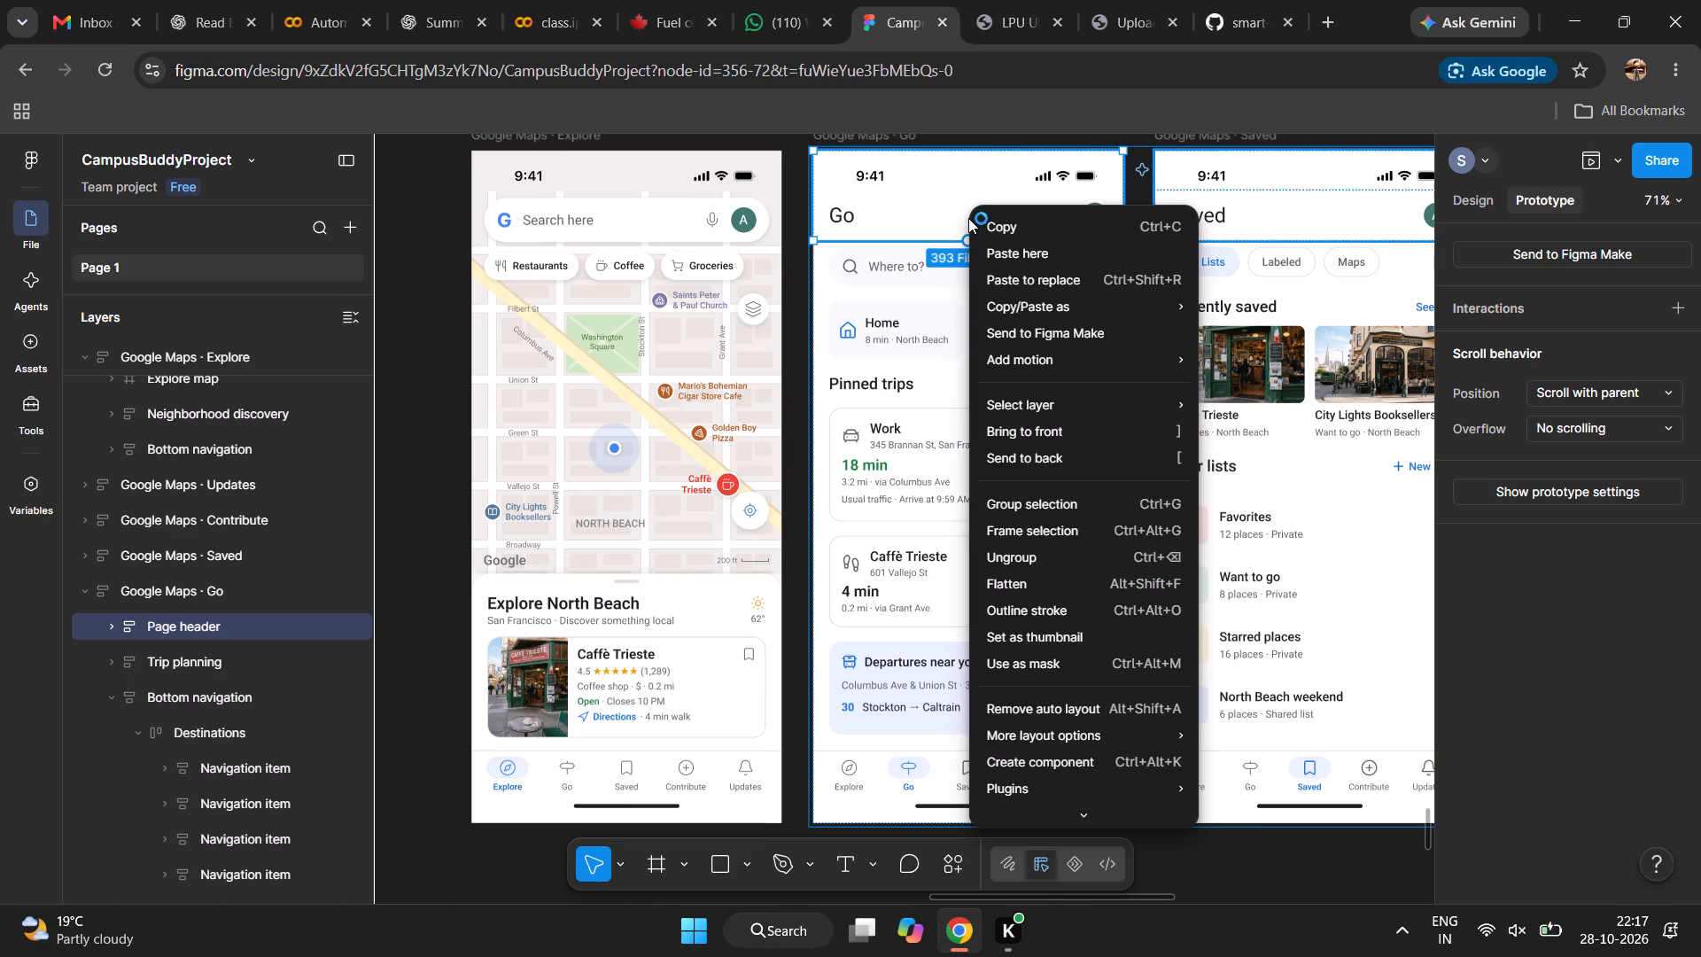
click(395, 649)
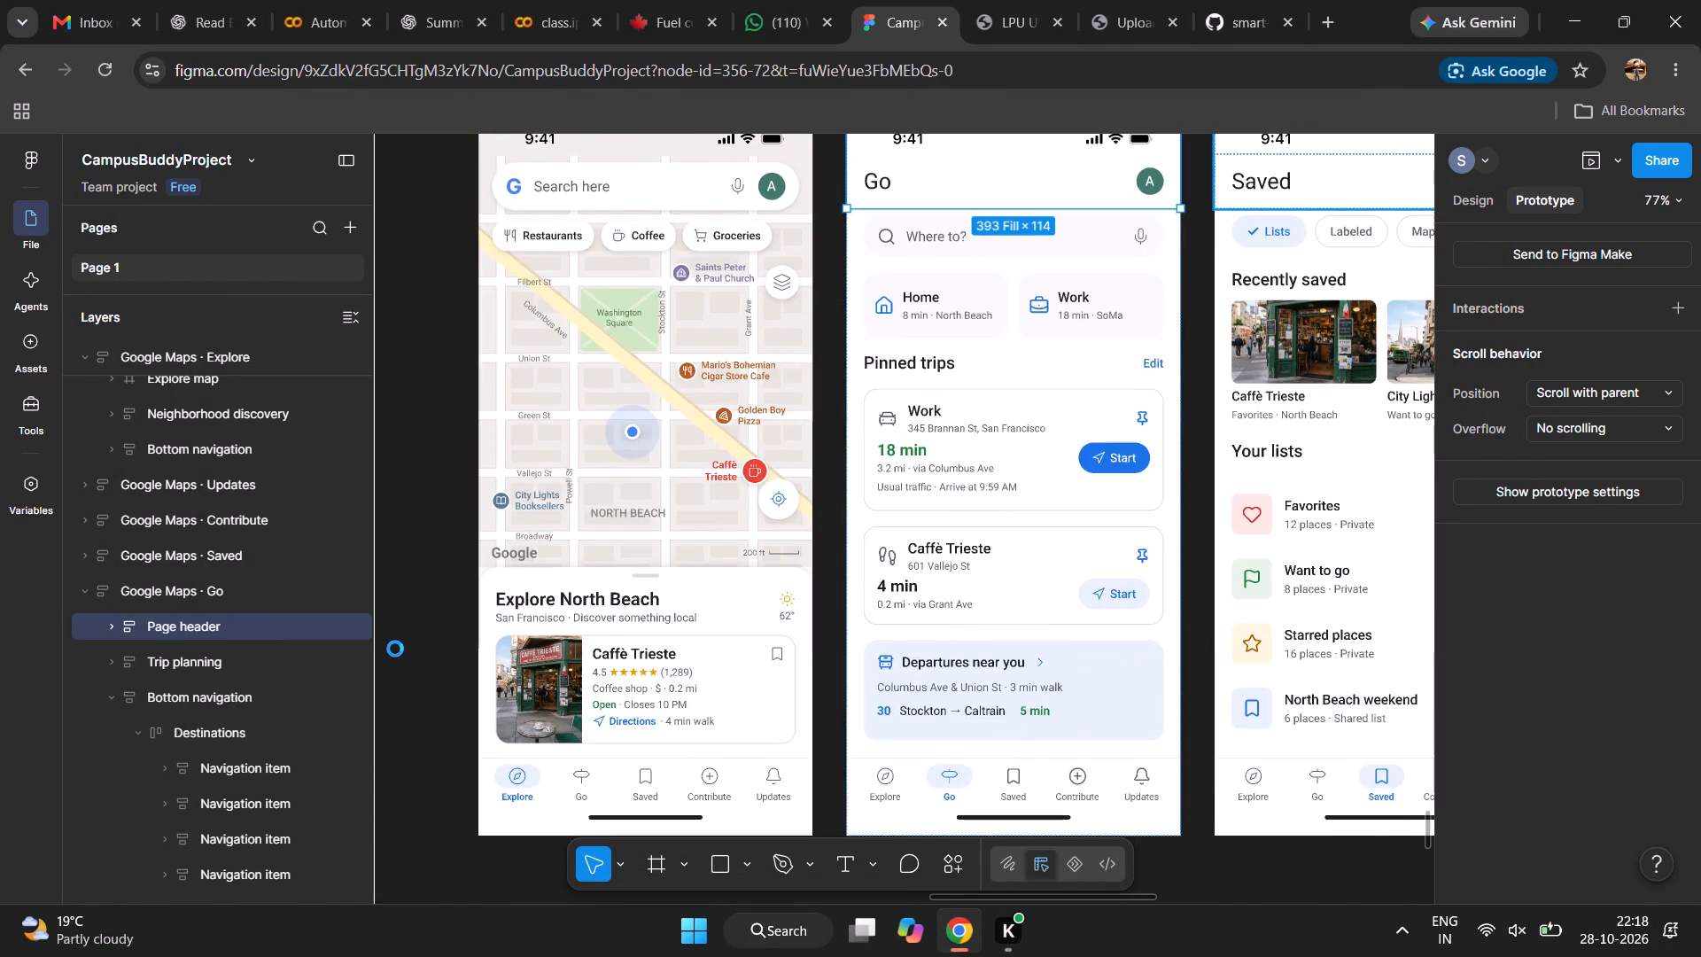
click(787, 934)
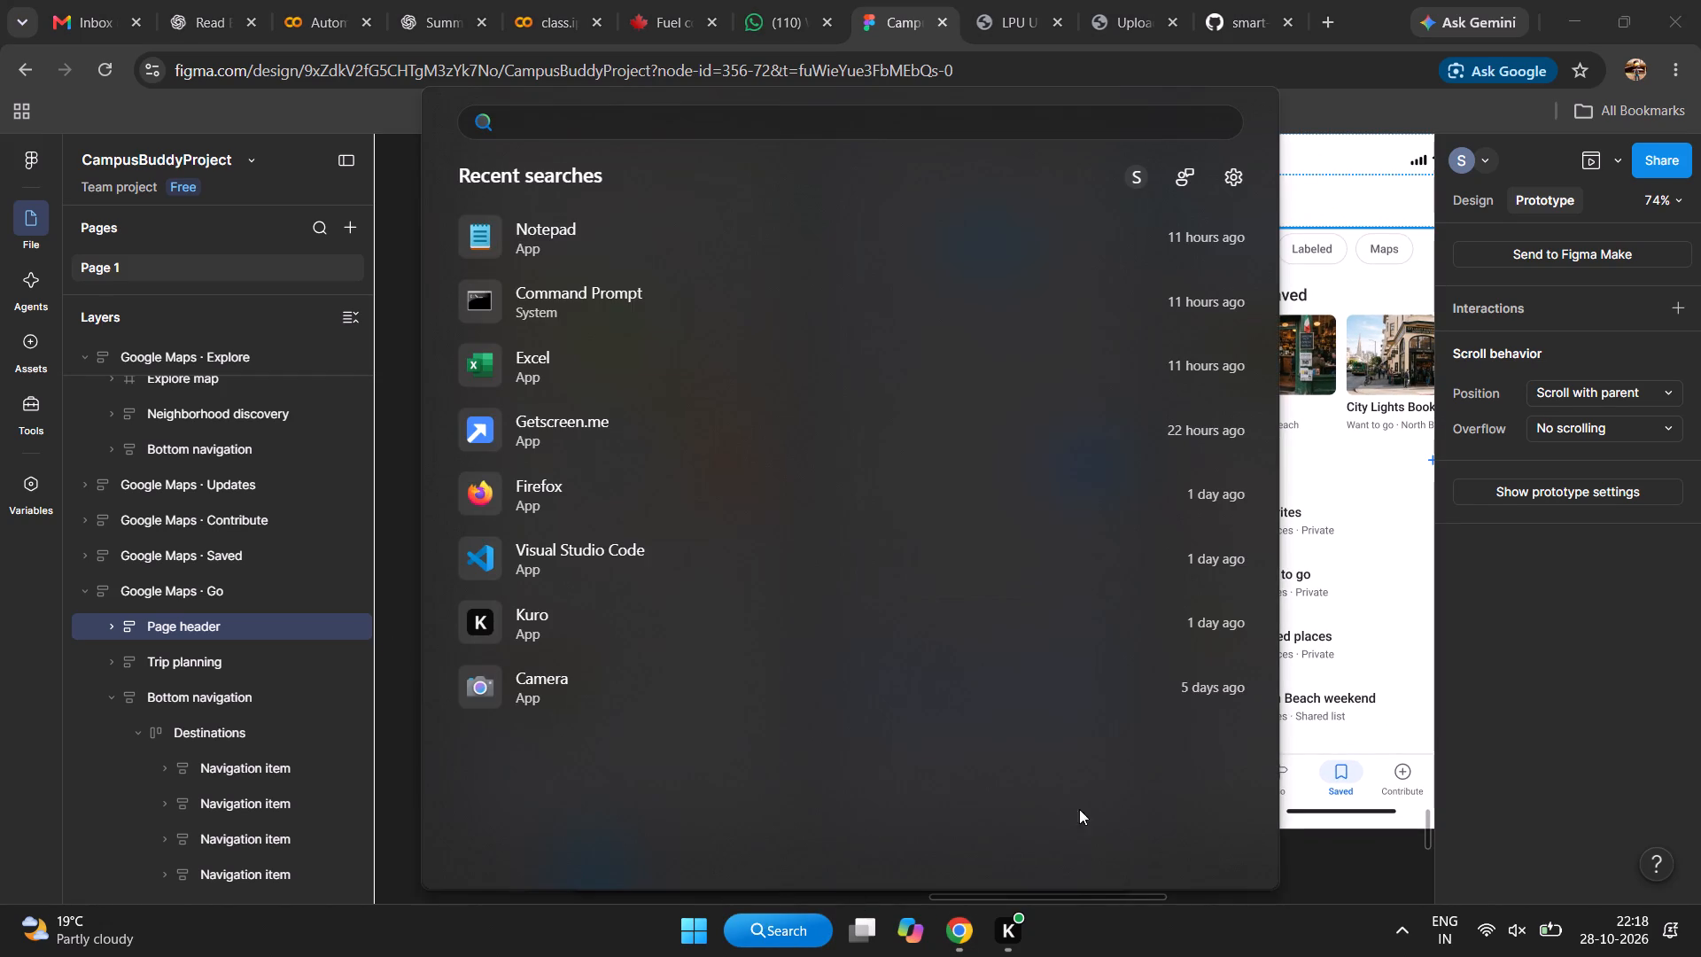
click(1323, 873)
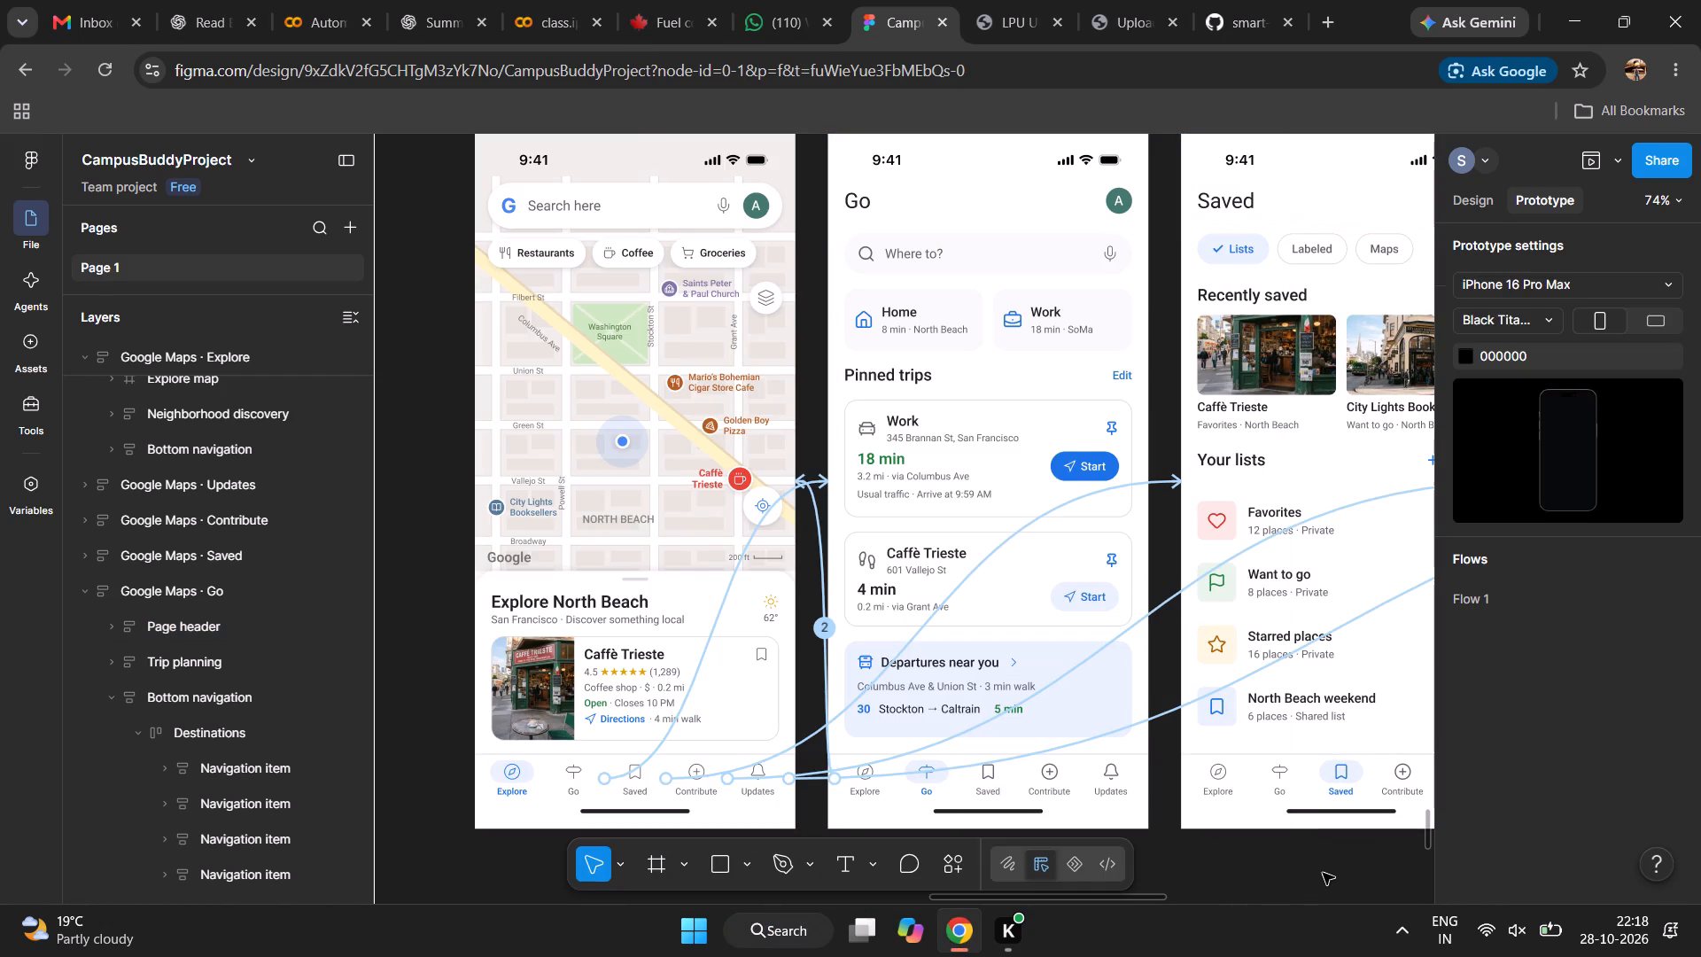
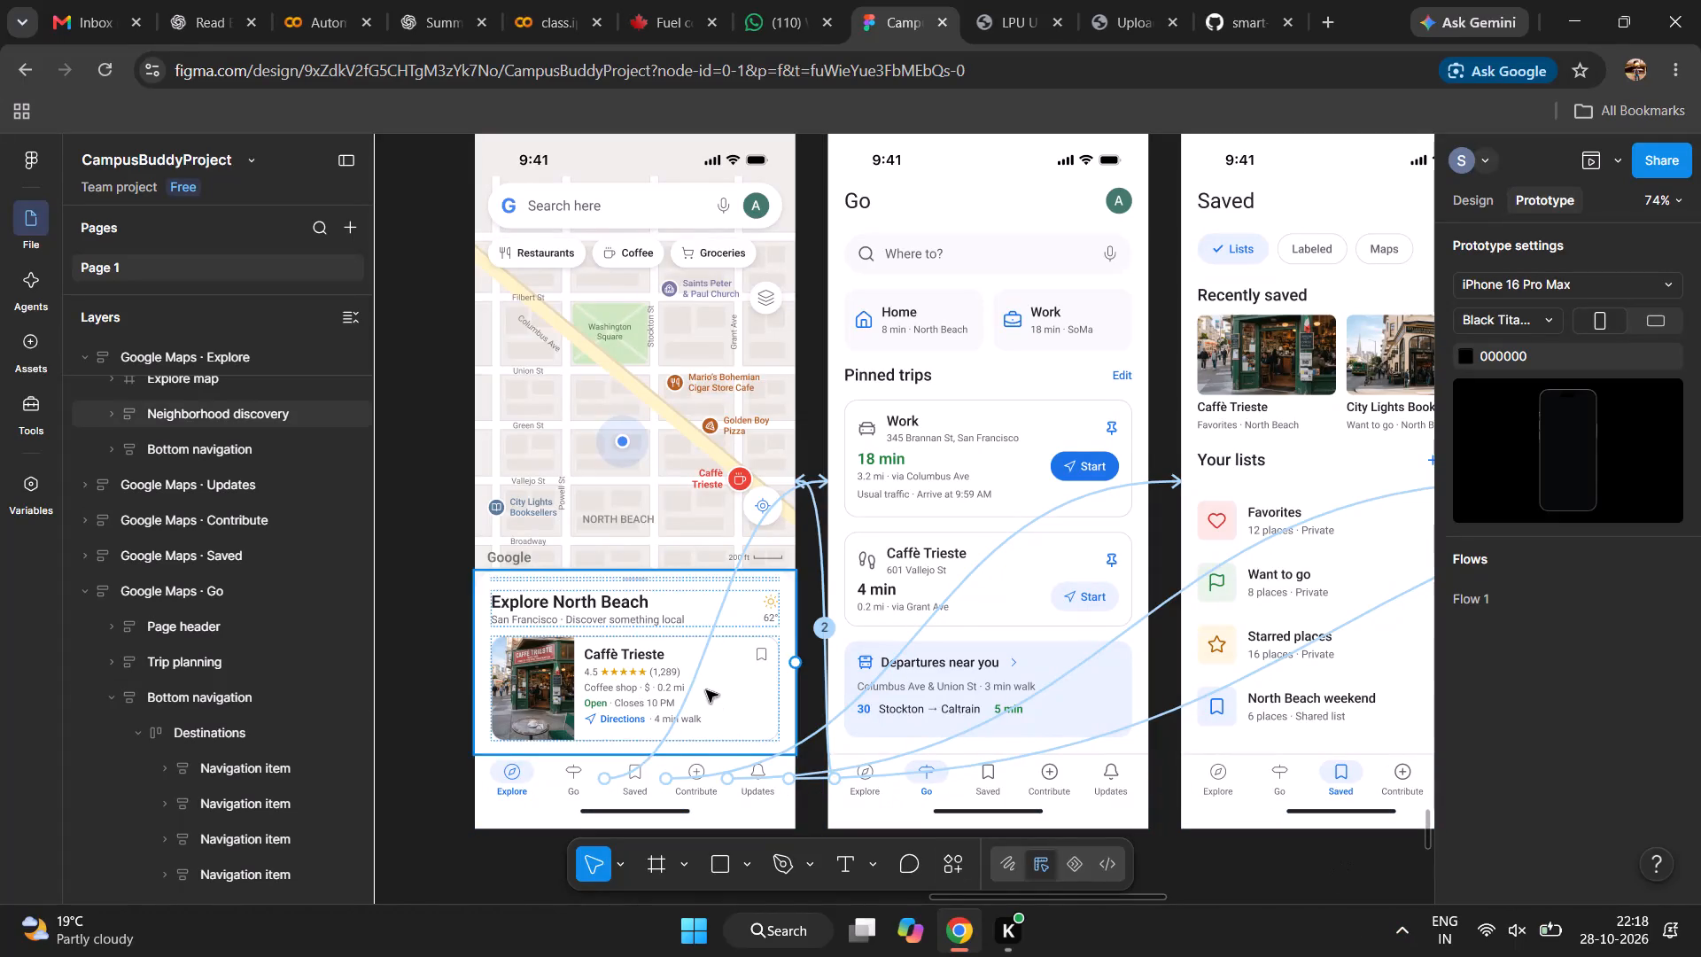
Examine the connections and layout across the Google Maps Explore, Go, Saved, Contribute and Updates frames.
scroll(411, 821, down, 1)
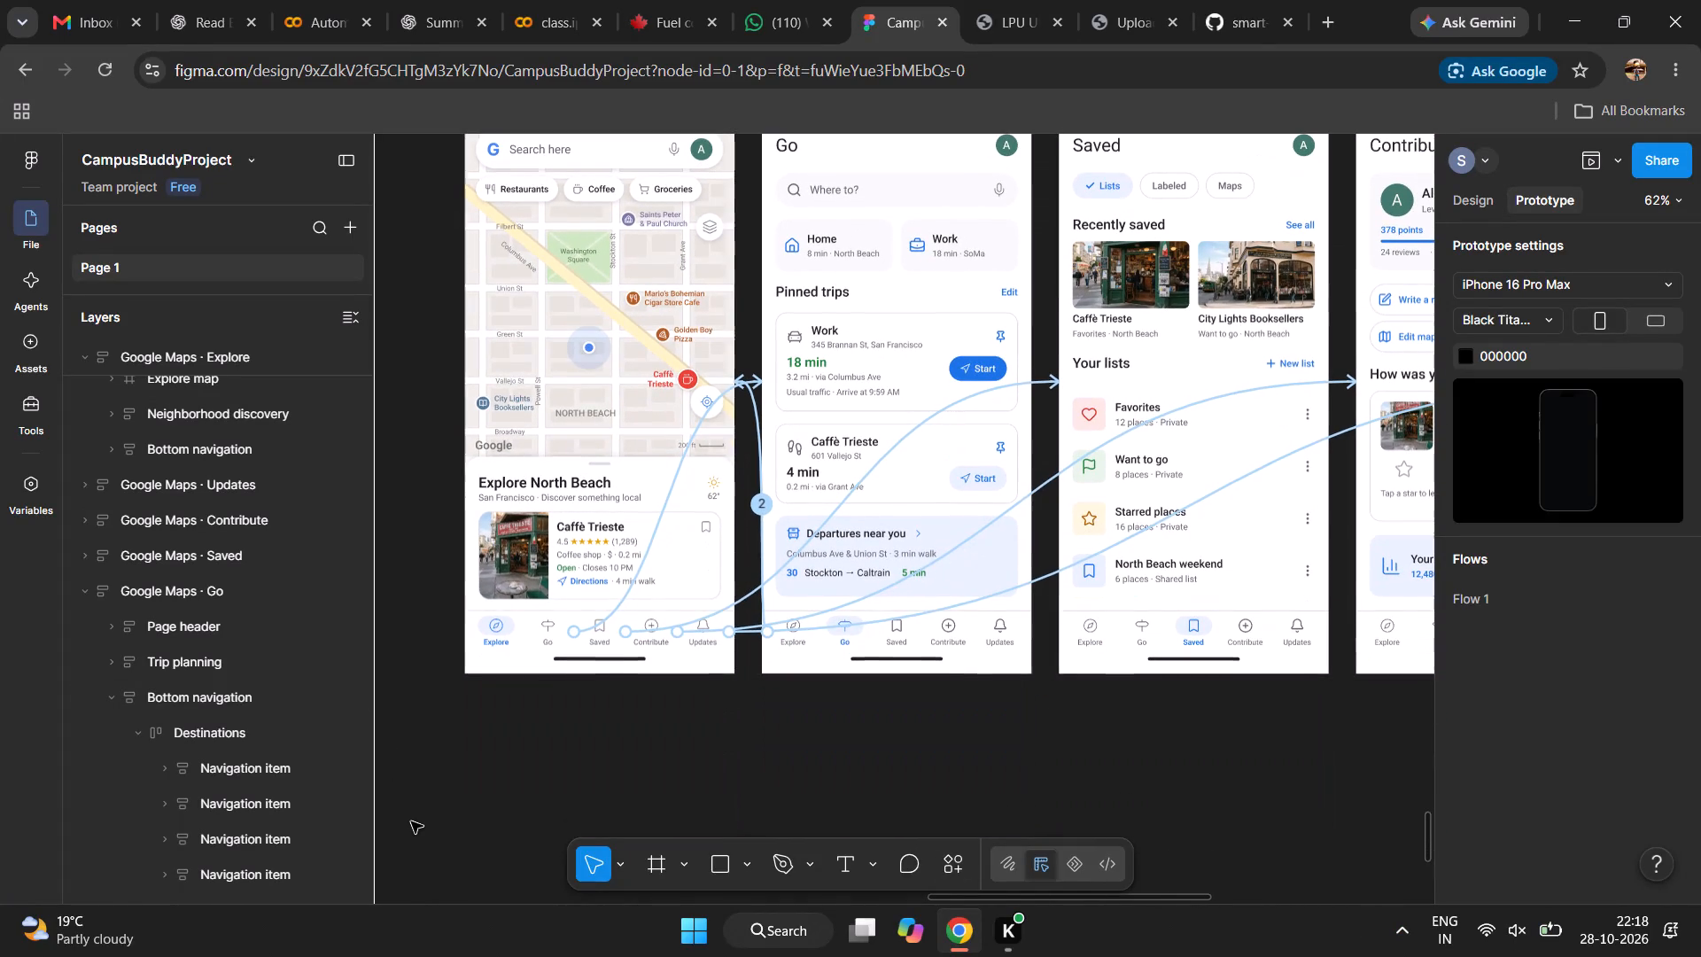
scroll(411, 821, down, 1)
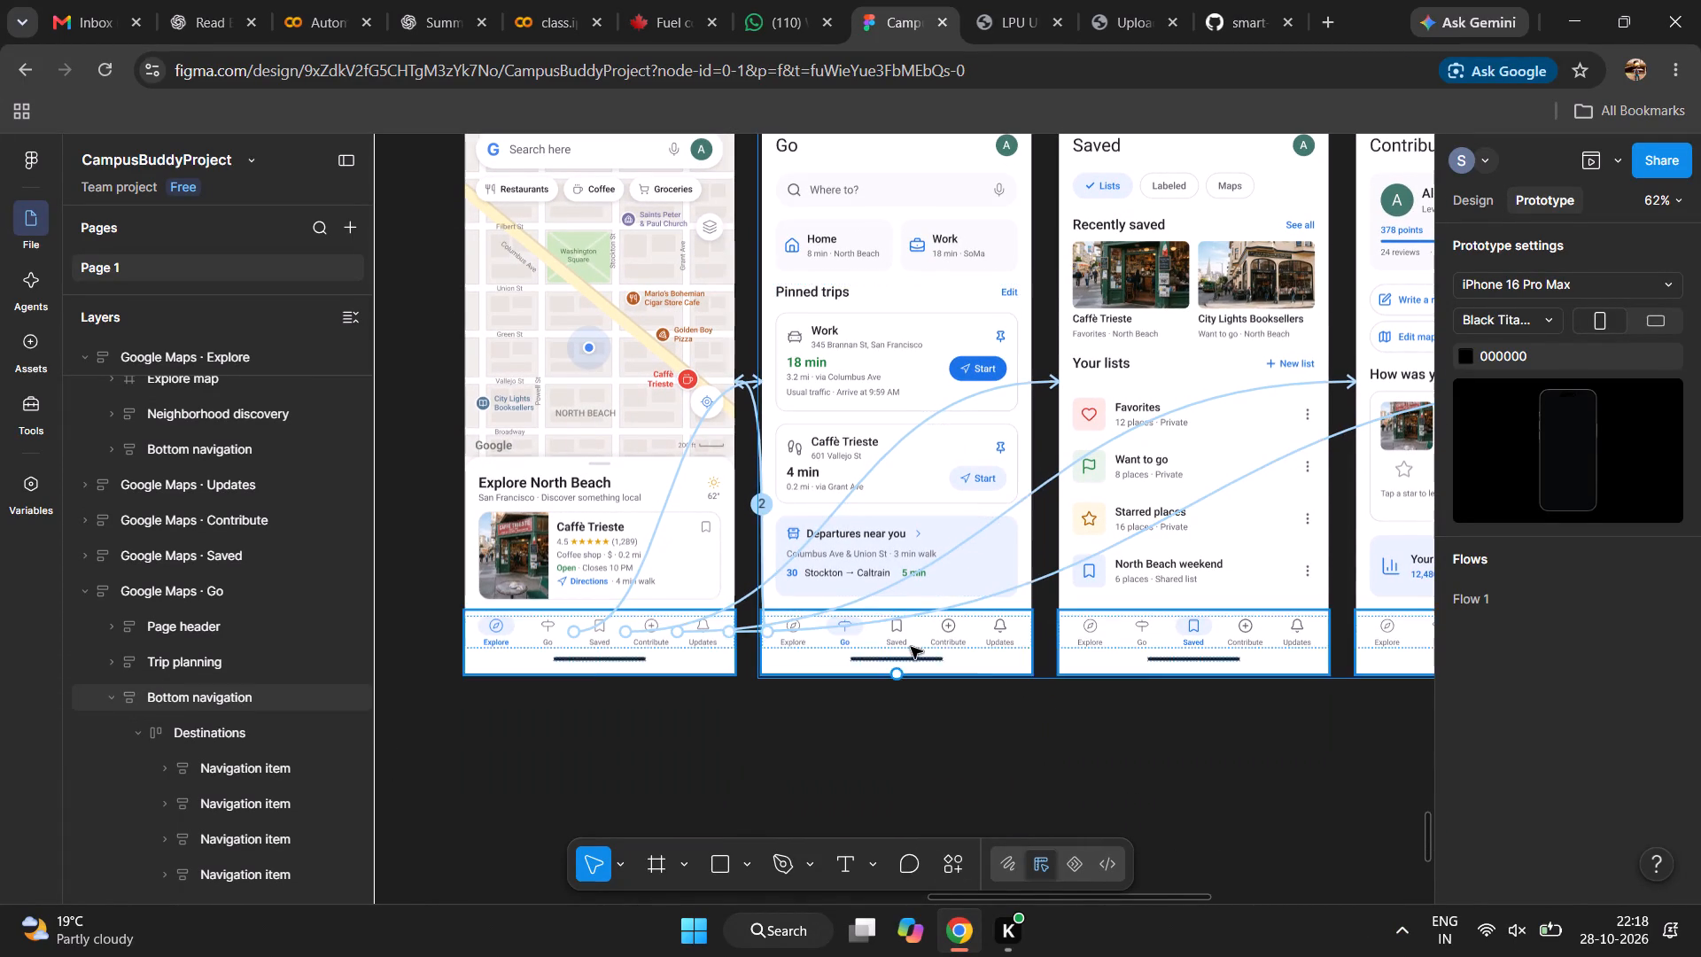
scroll(911, 647, left, 1)
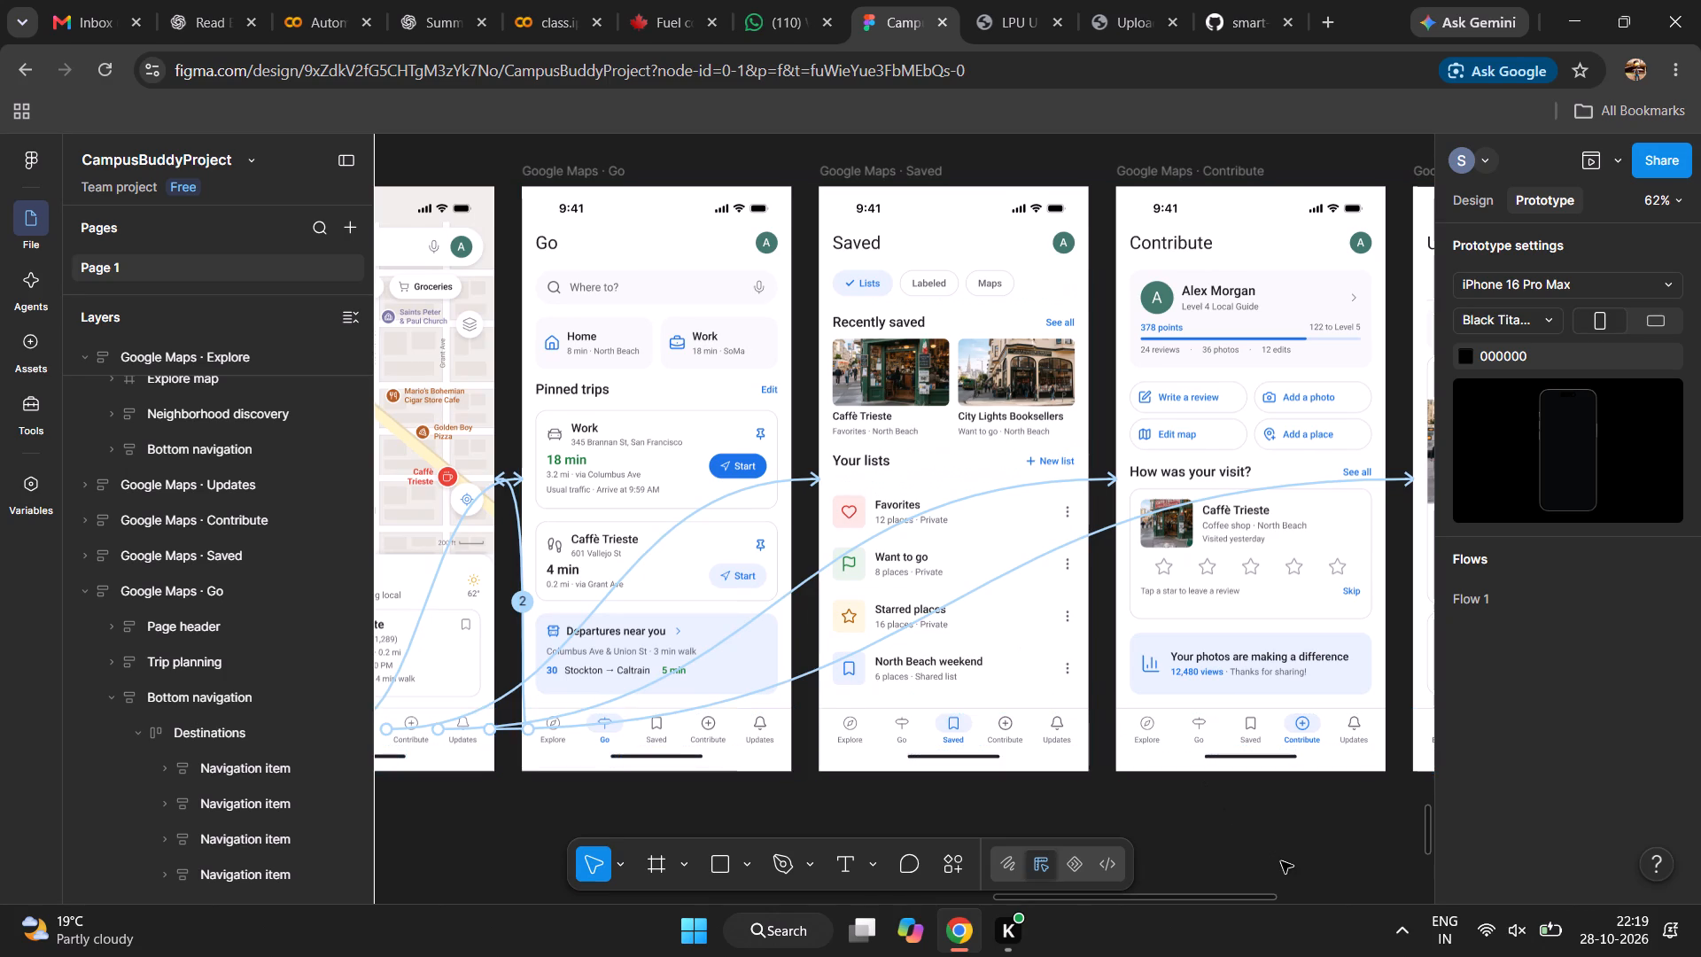
scroll(1281, 861, left, 2)
scroll(1264, 733, right, 1)
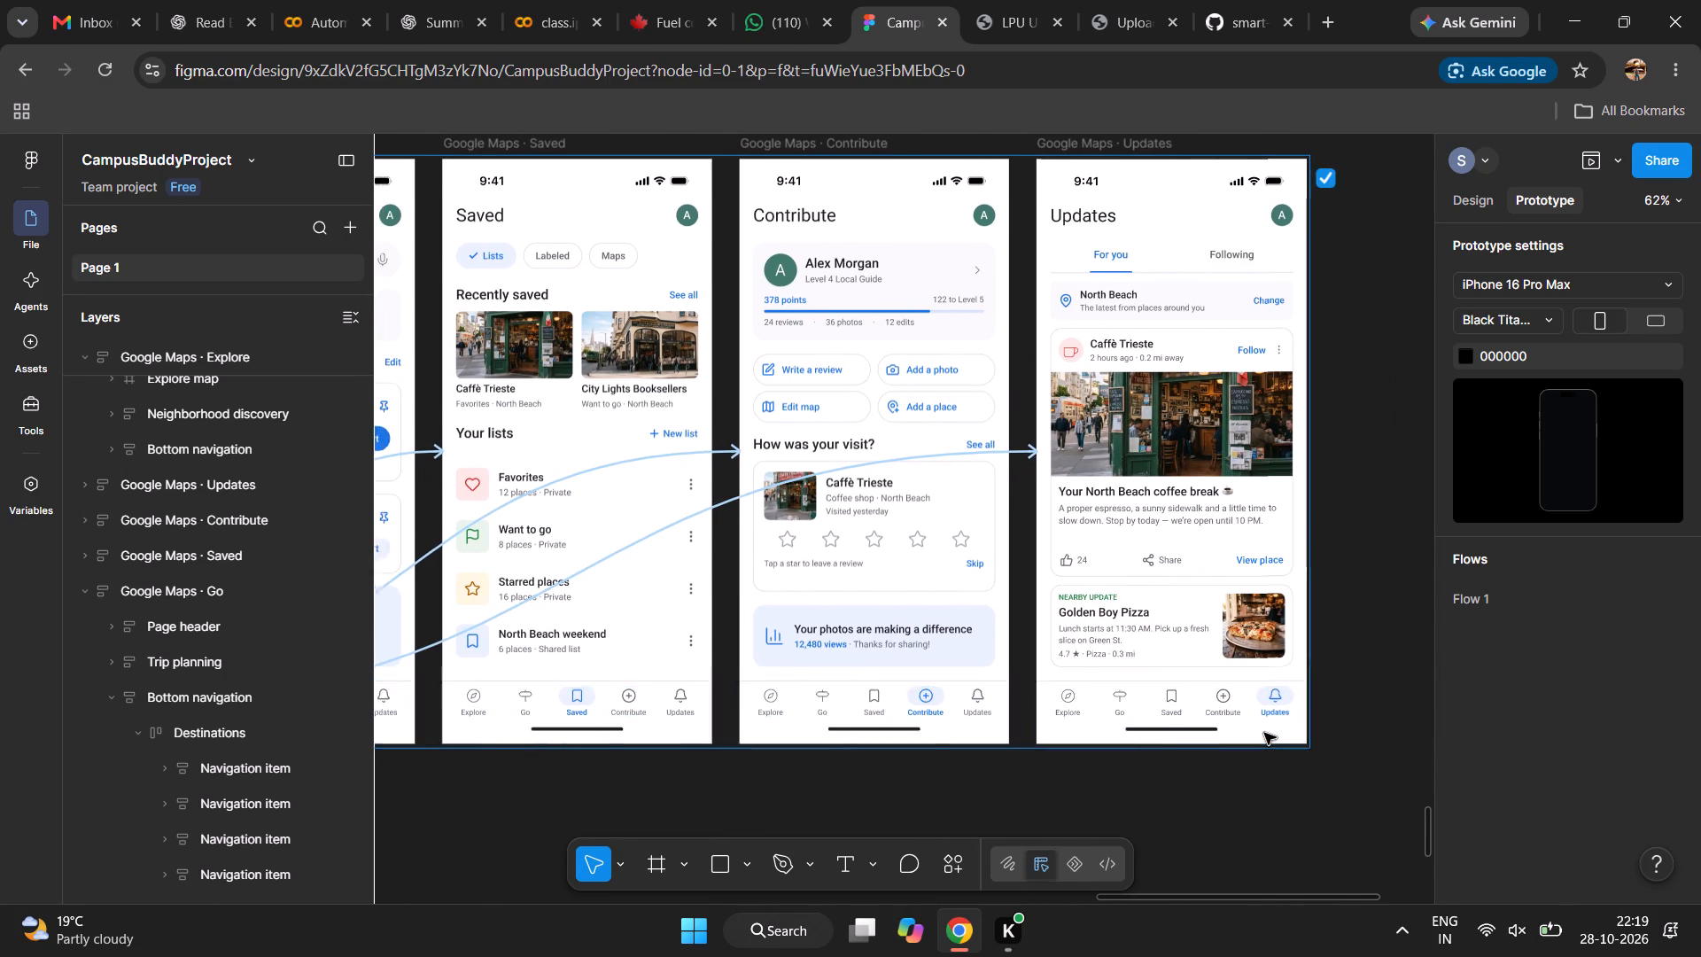
scroll(1264, 733, right, 3)
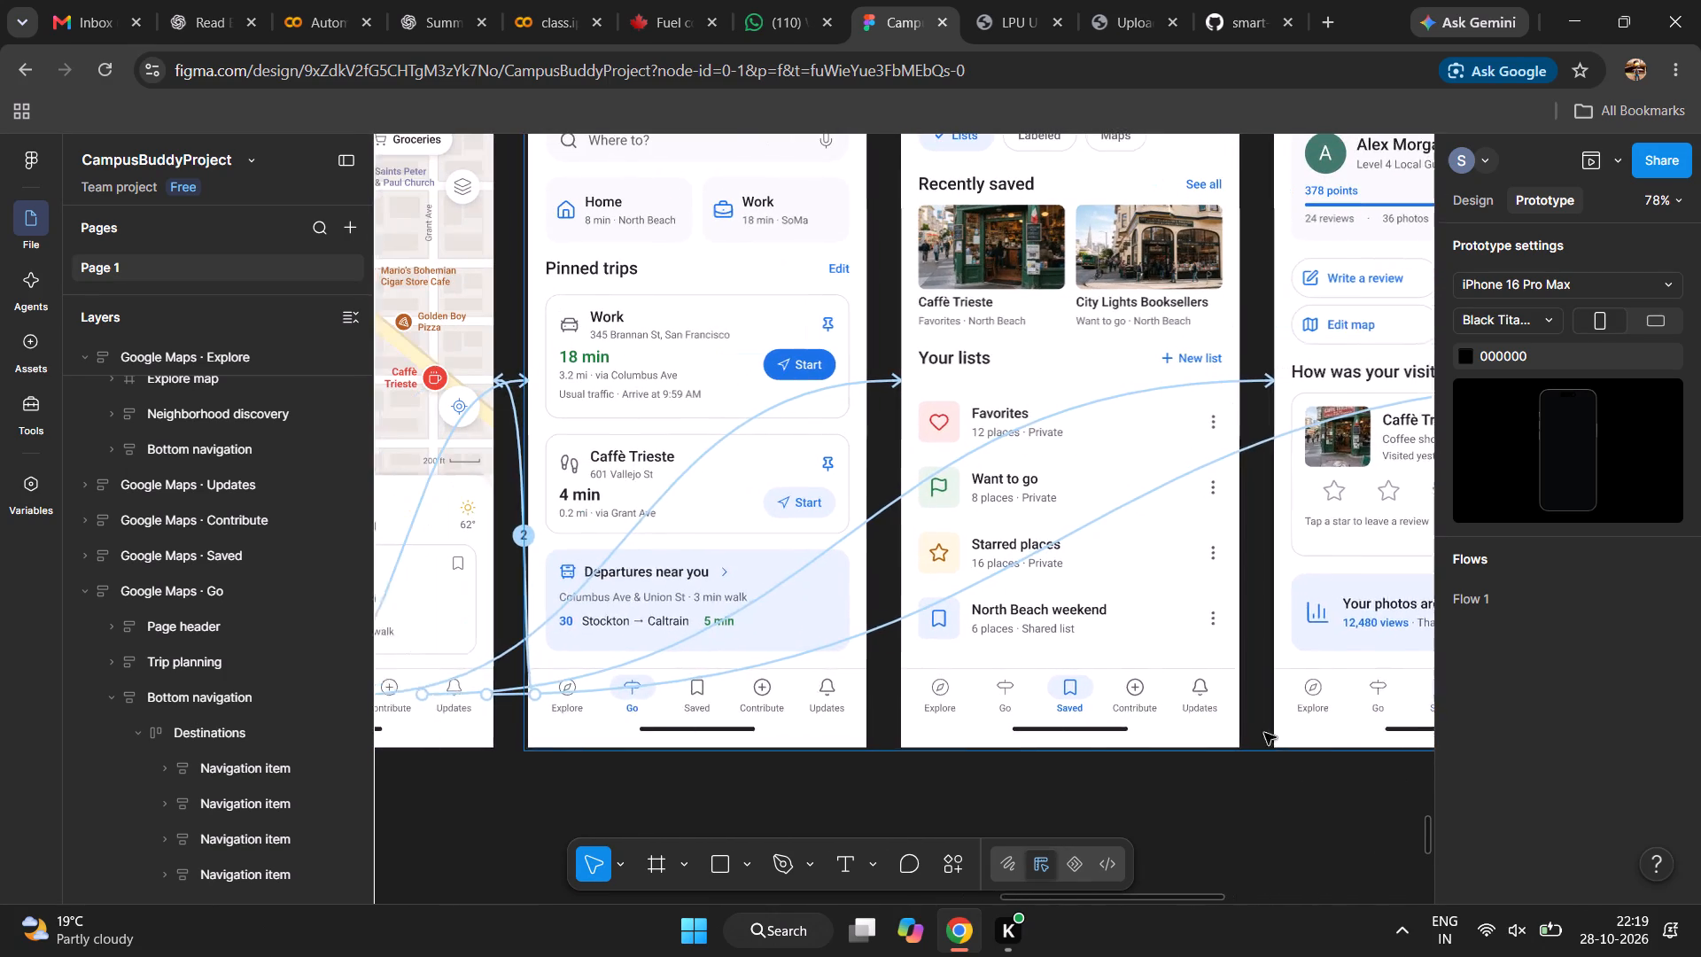
scroll(1264, 733, right, 1)
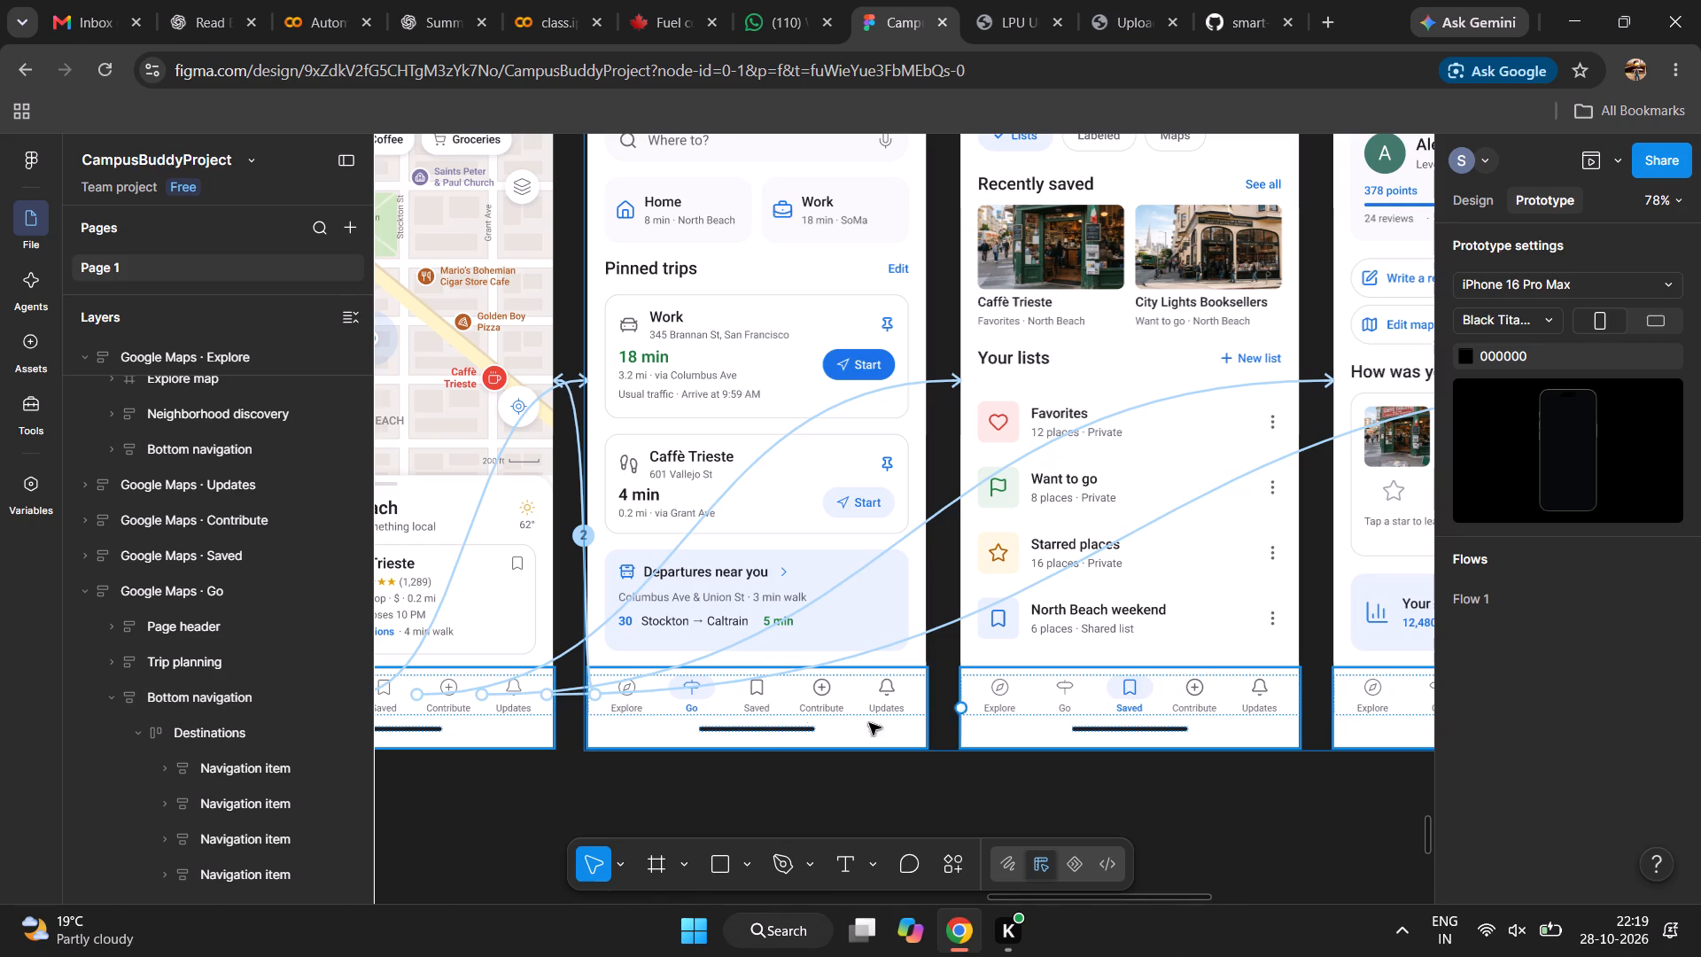
Select the bottom navigation of the Google Maps · Go frame to inspect its outgoing prototype connections.
click(826, 689)
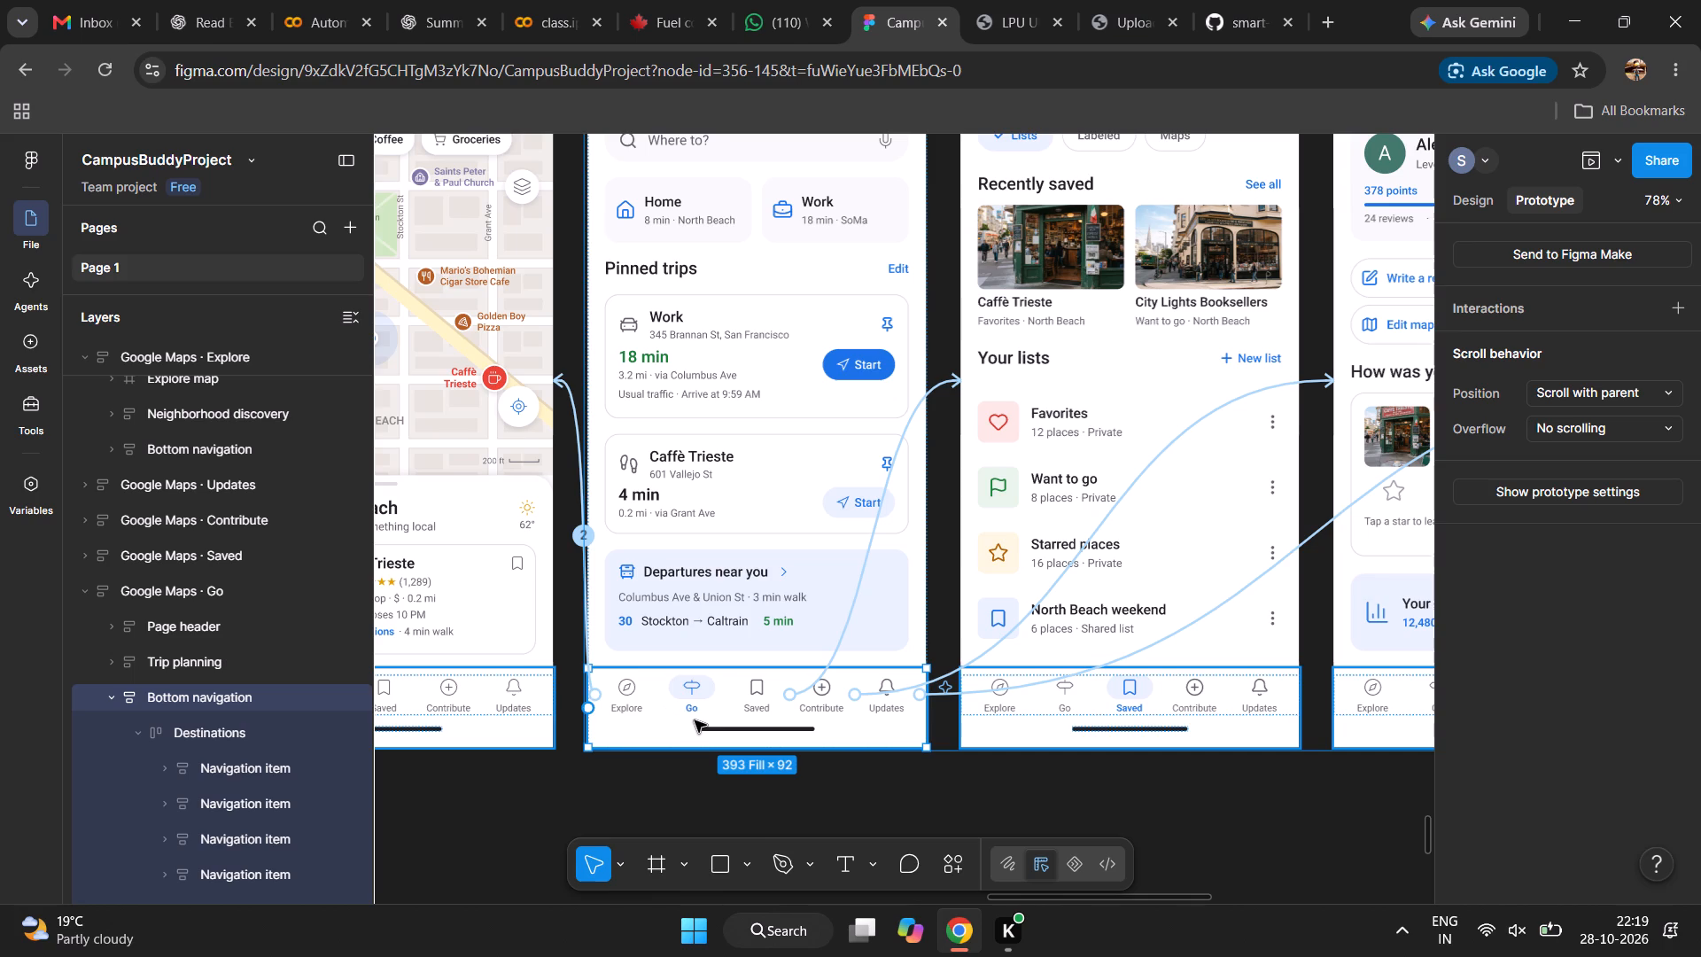
click(660, 785)
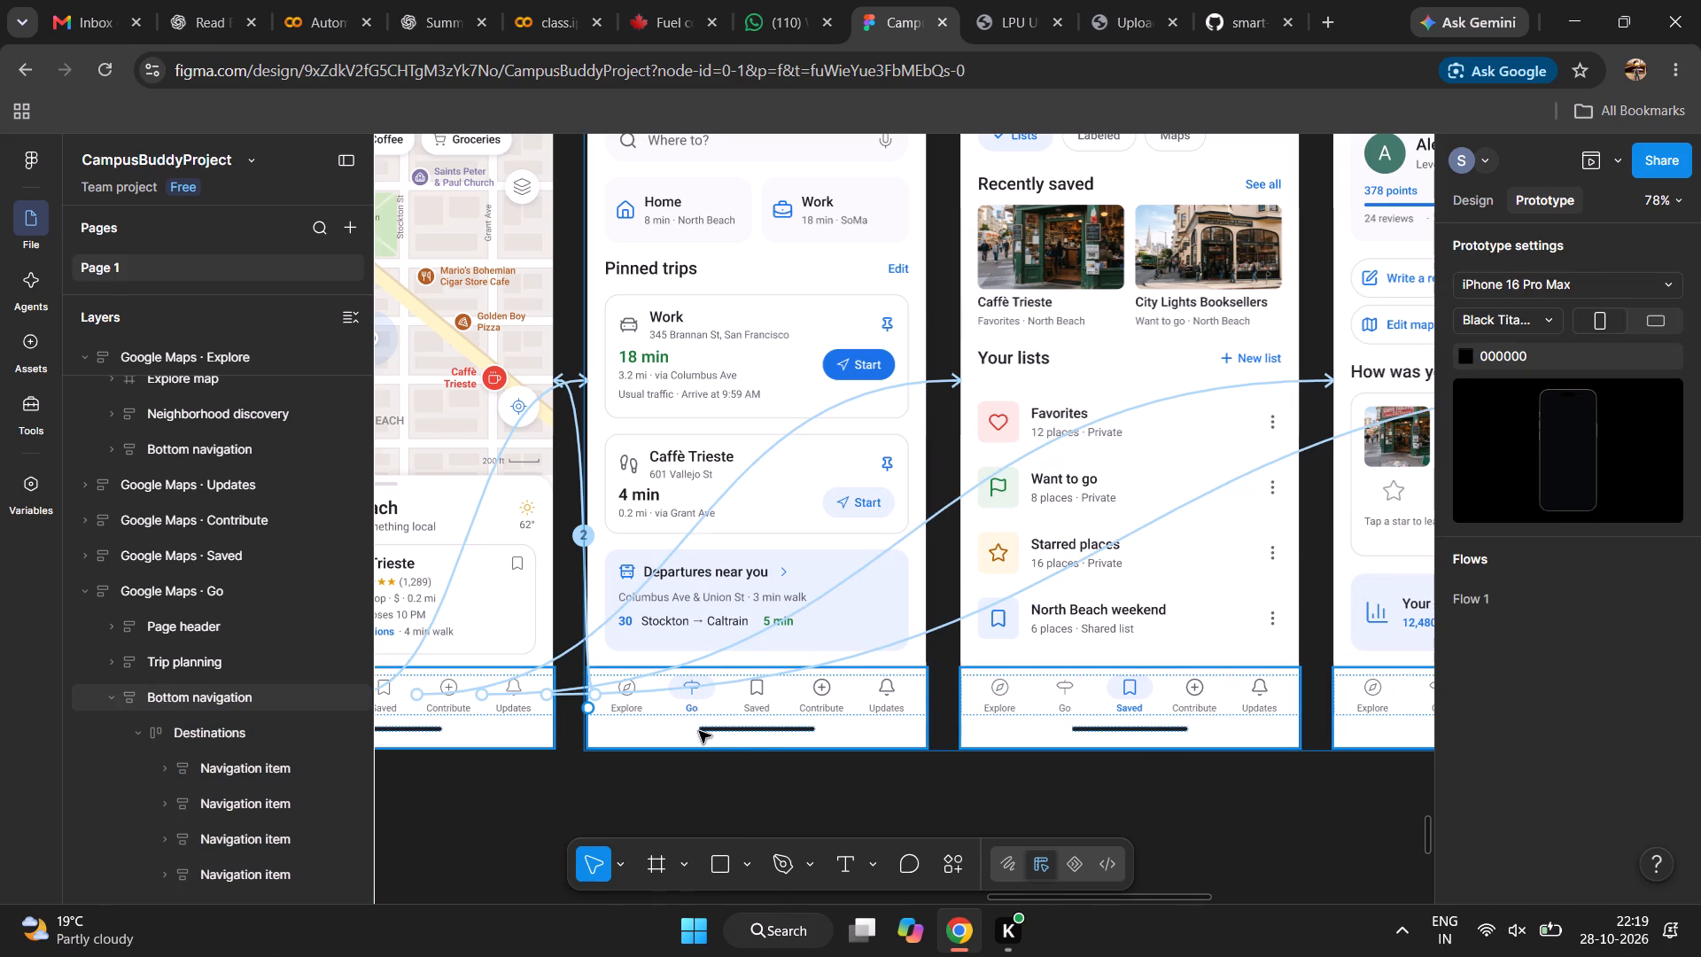
click(742, 708)
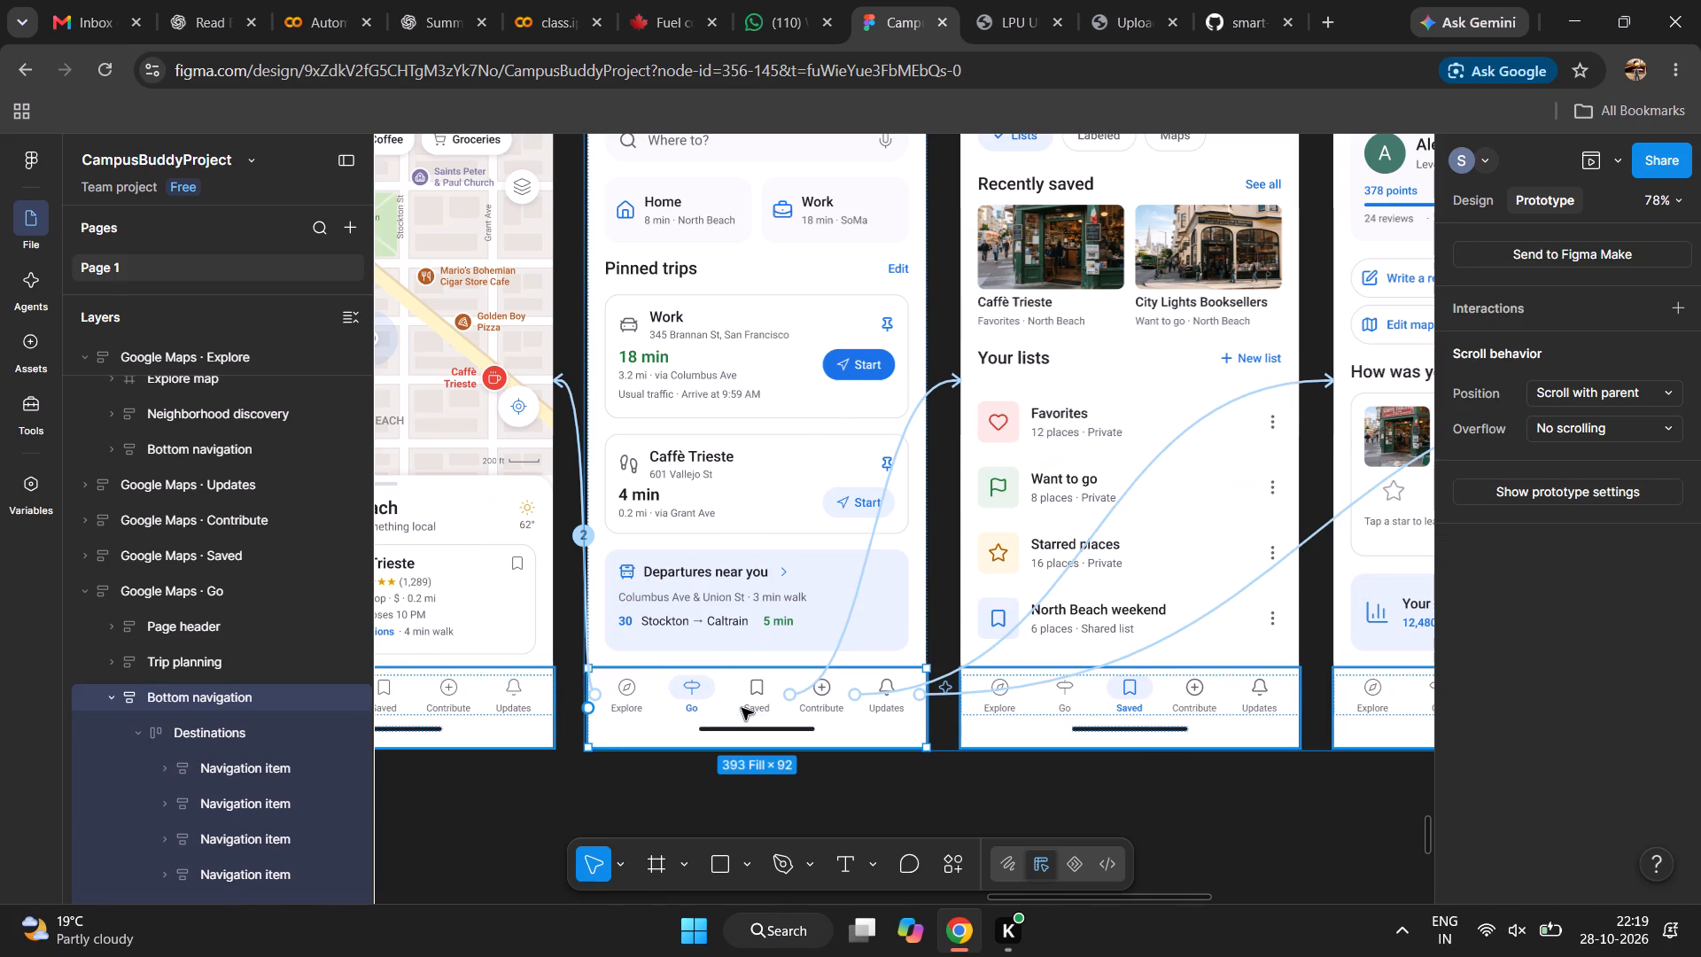
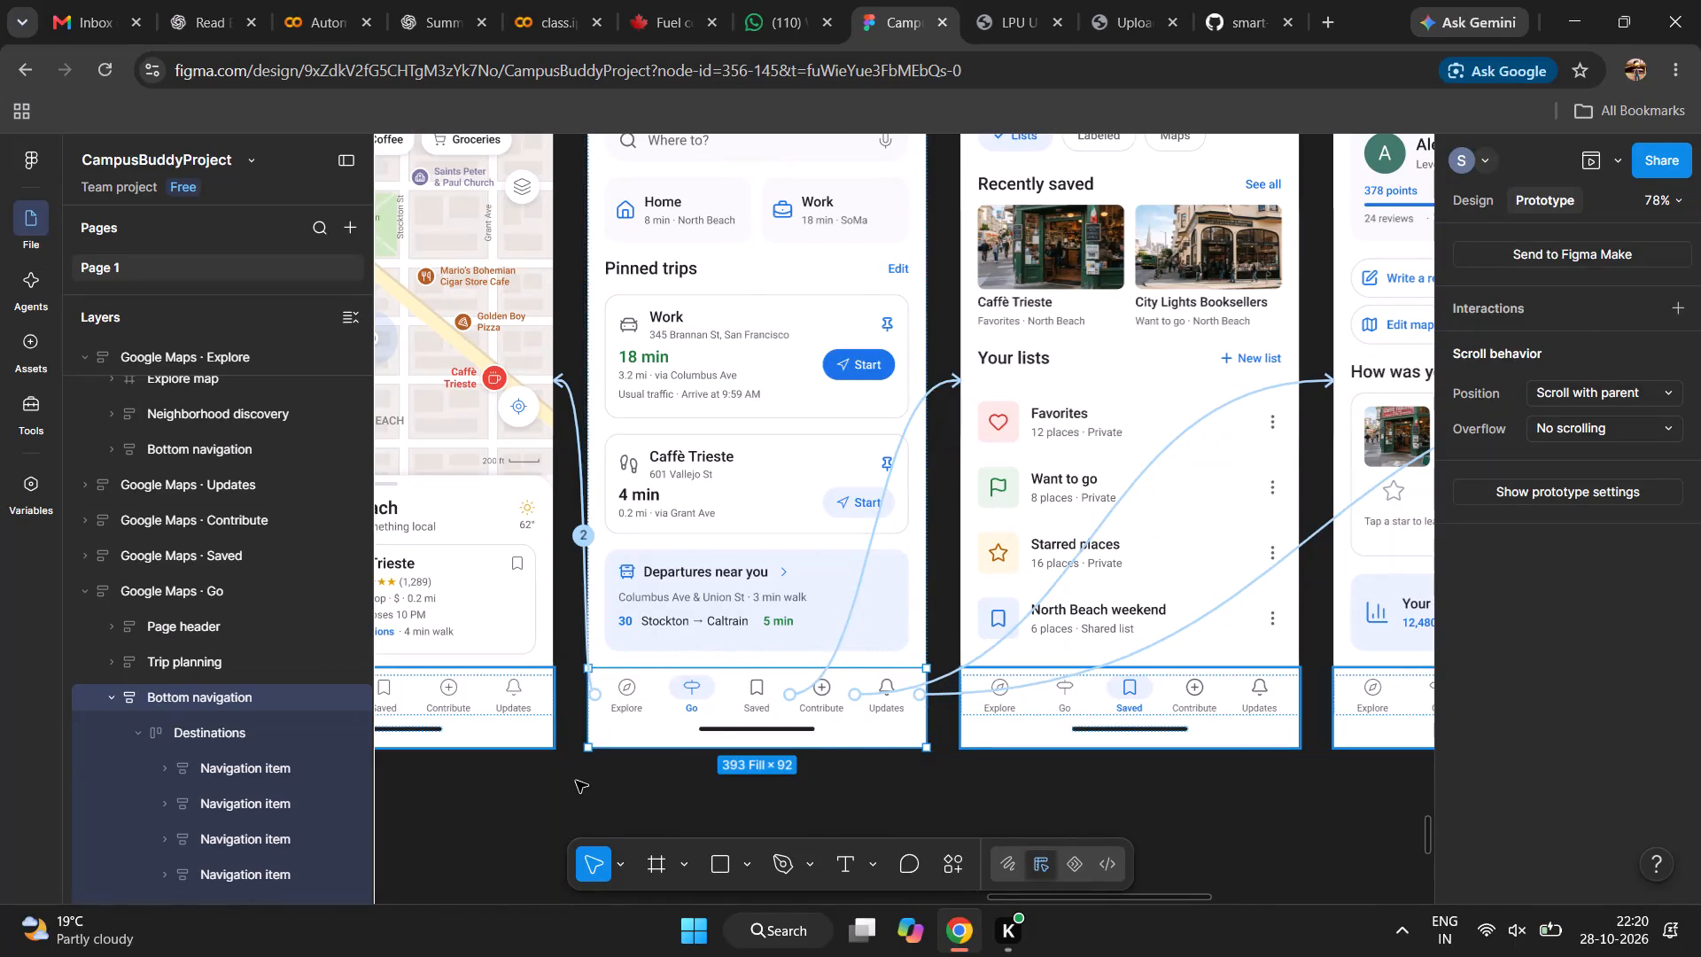
Add a prototype link from the Explore item in the Go frame's bottom navigation to the Google Maps · Saved frame.
click(576, 781)
double_click(625, 698)
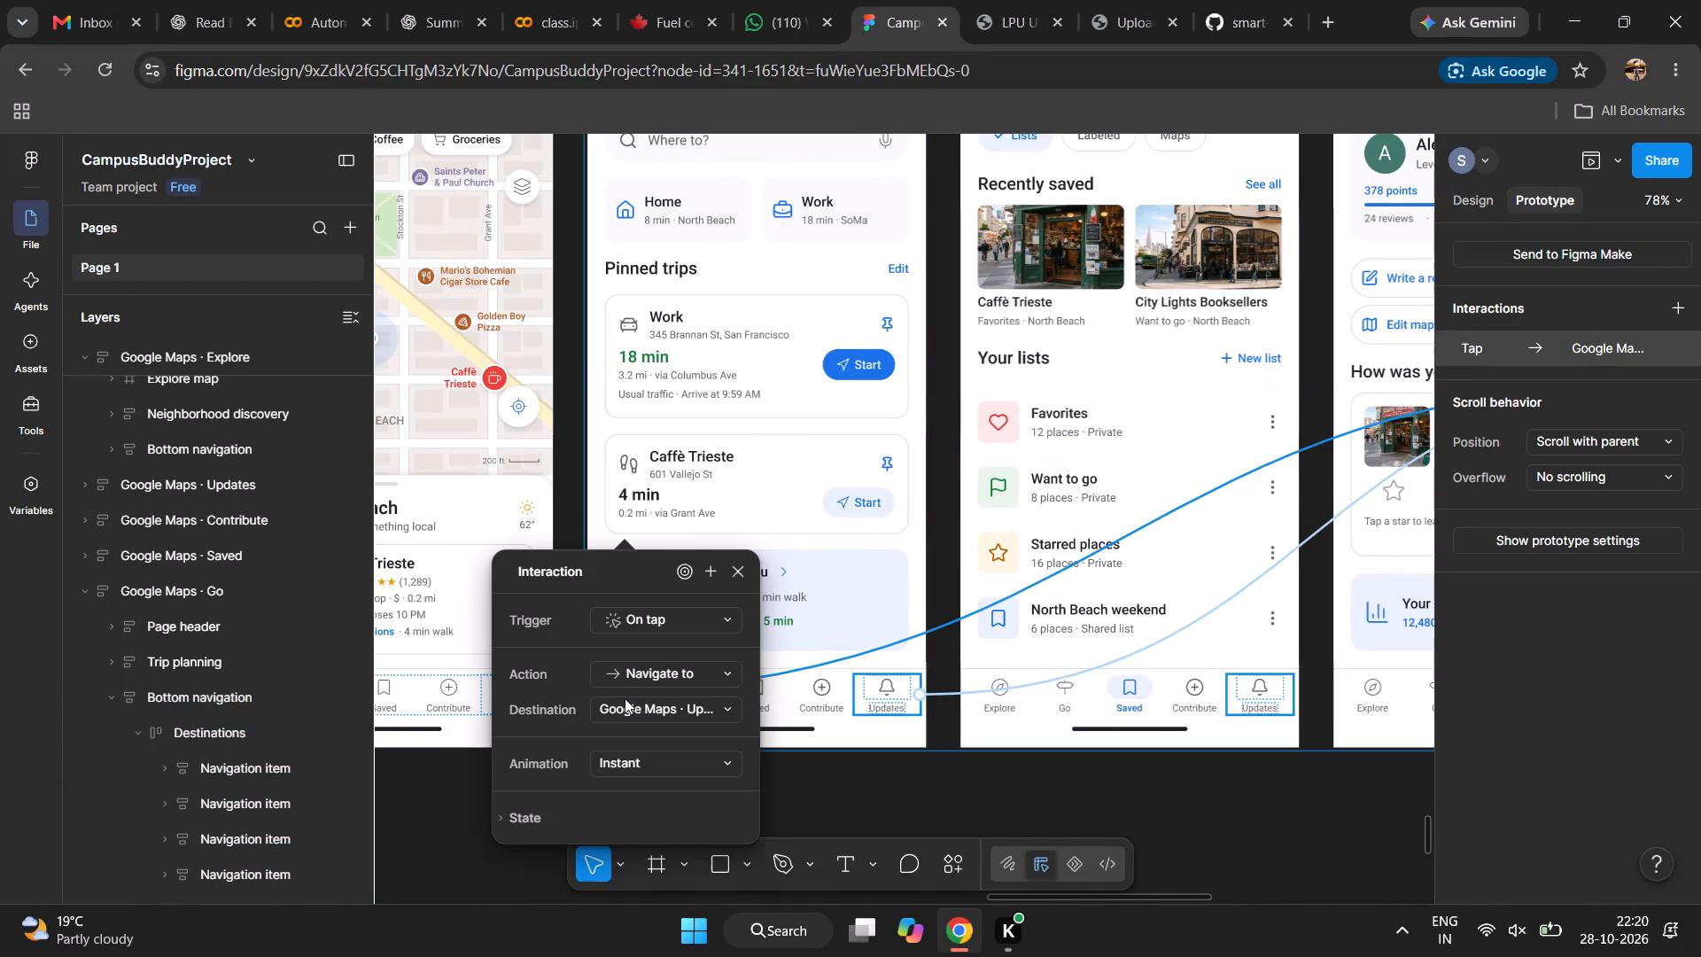
click(837, 787)
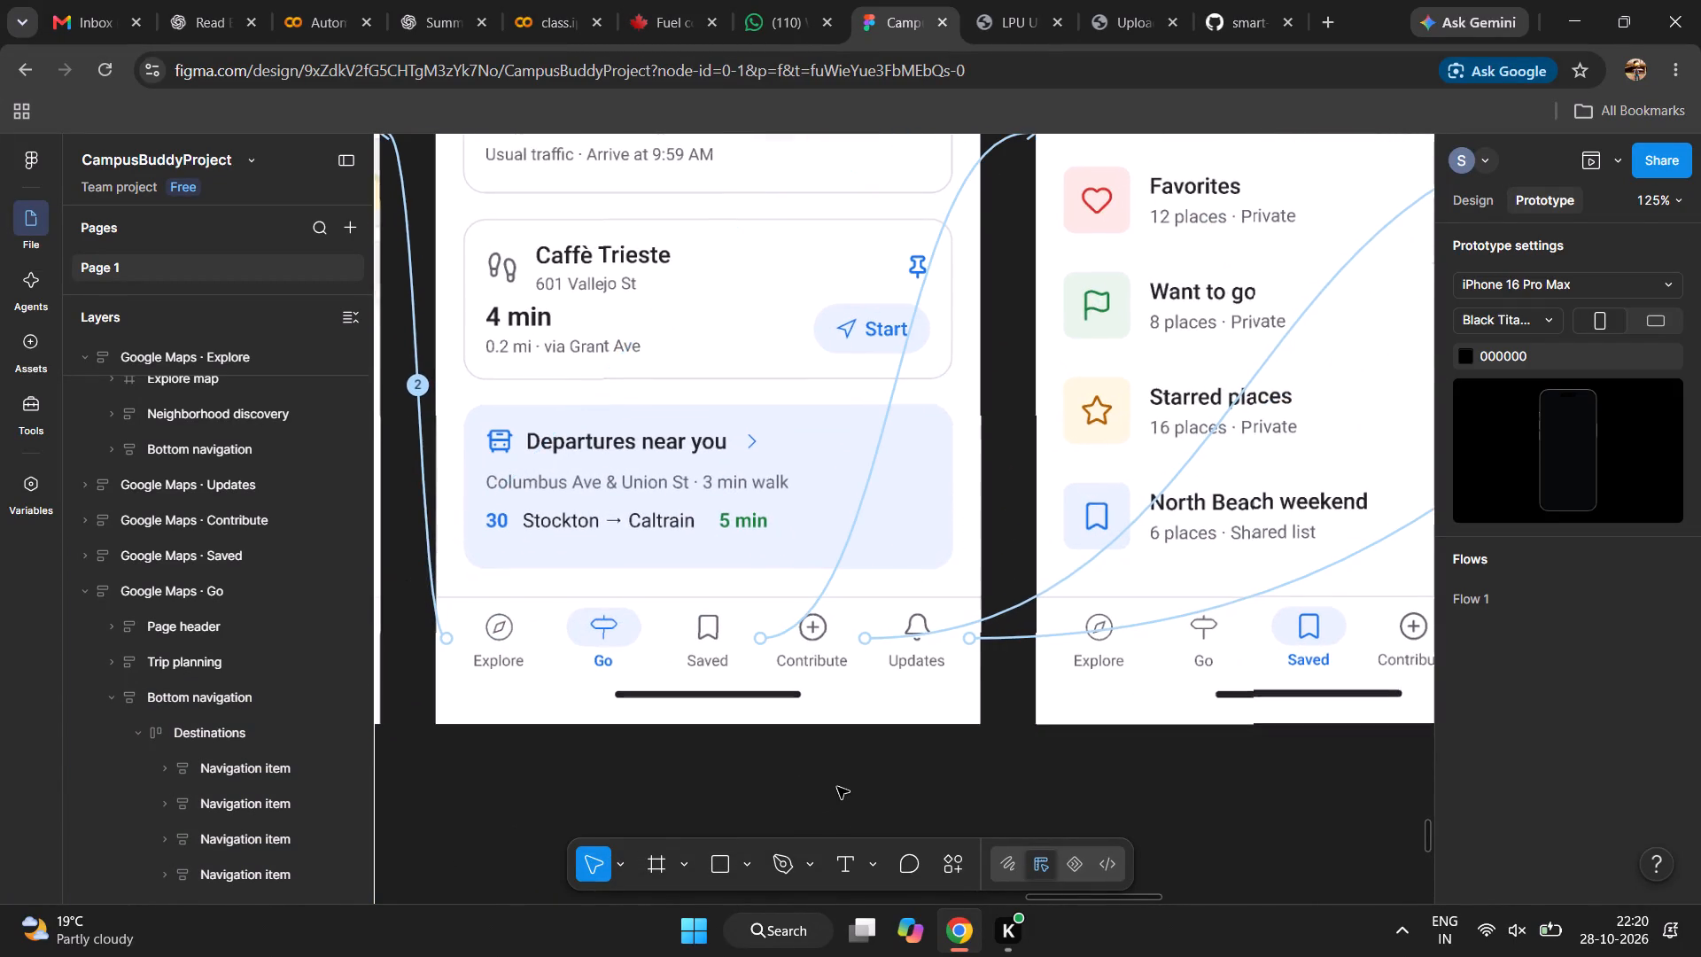
double_click(501, 655)
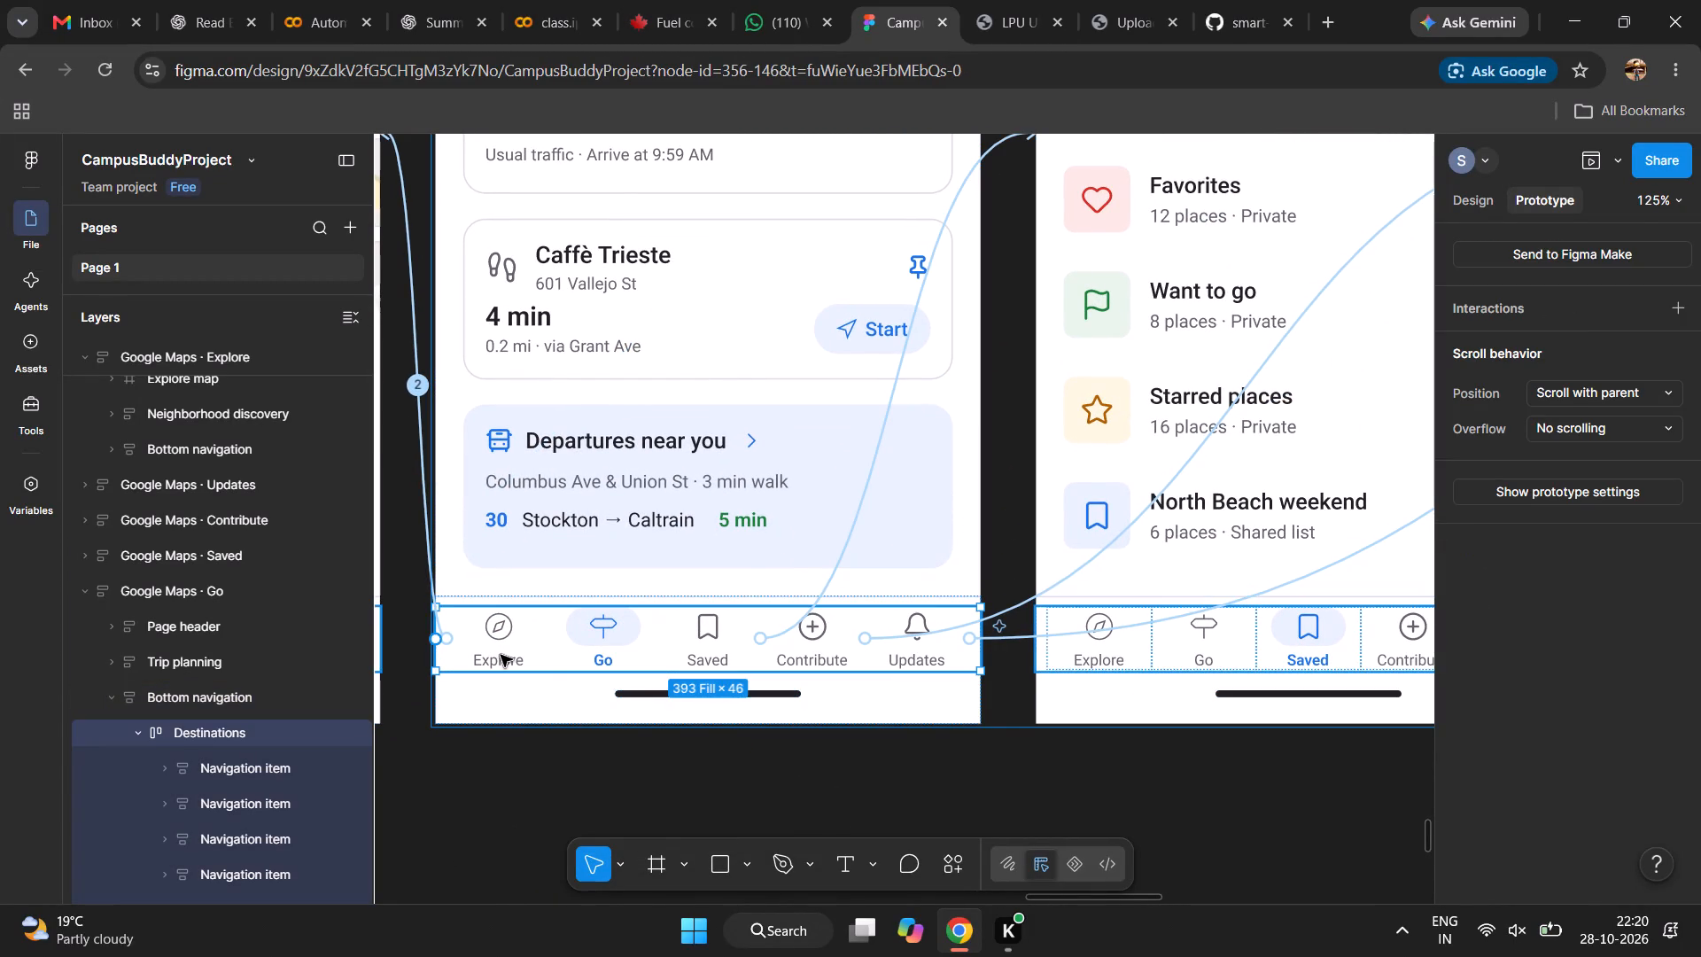
double_click(501, 655)
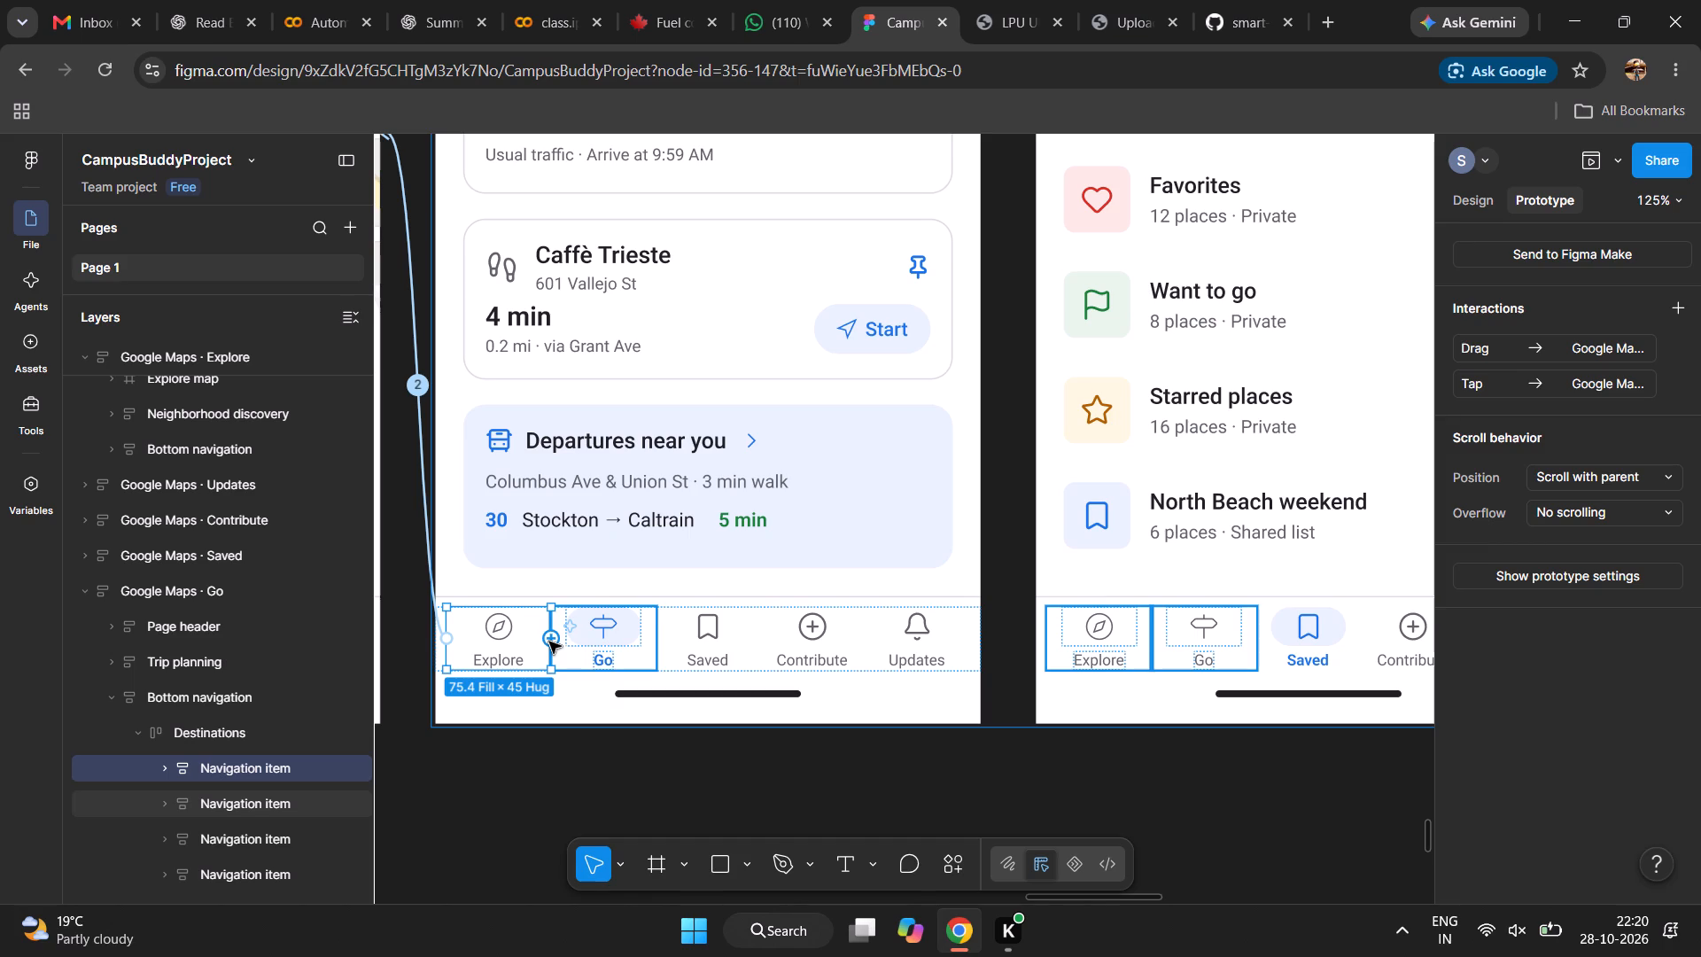
drag(549, 642, 1179, 640)
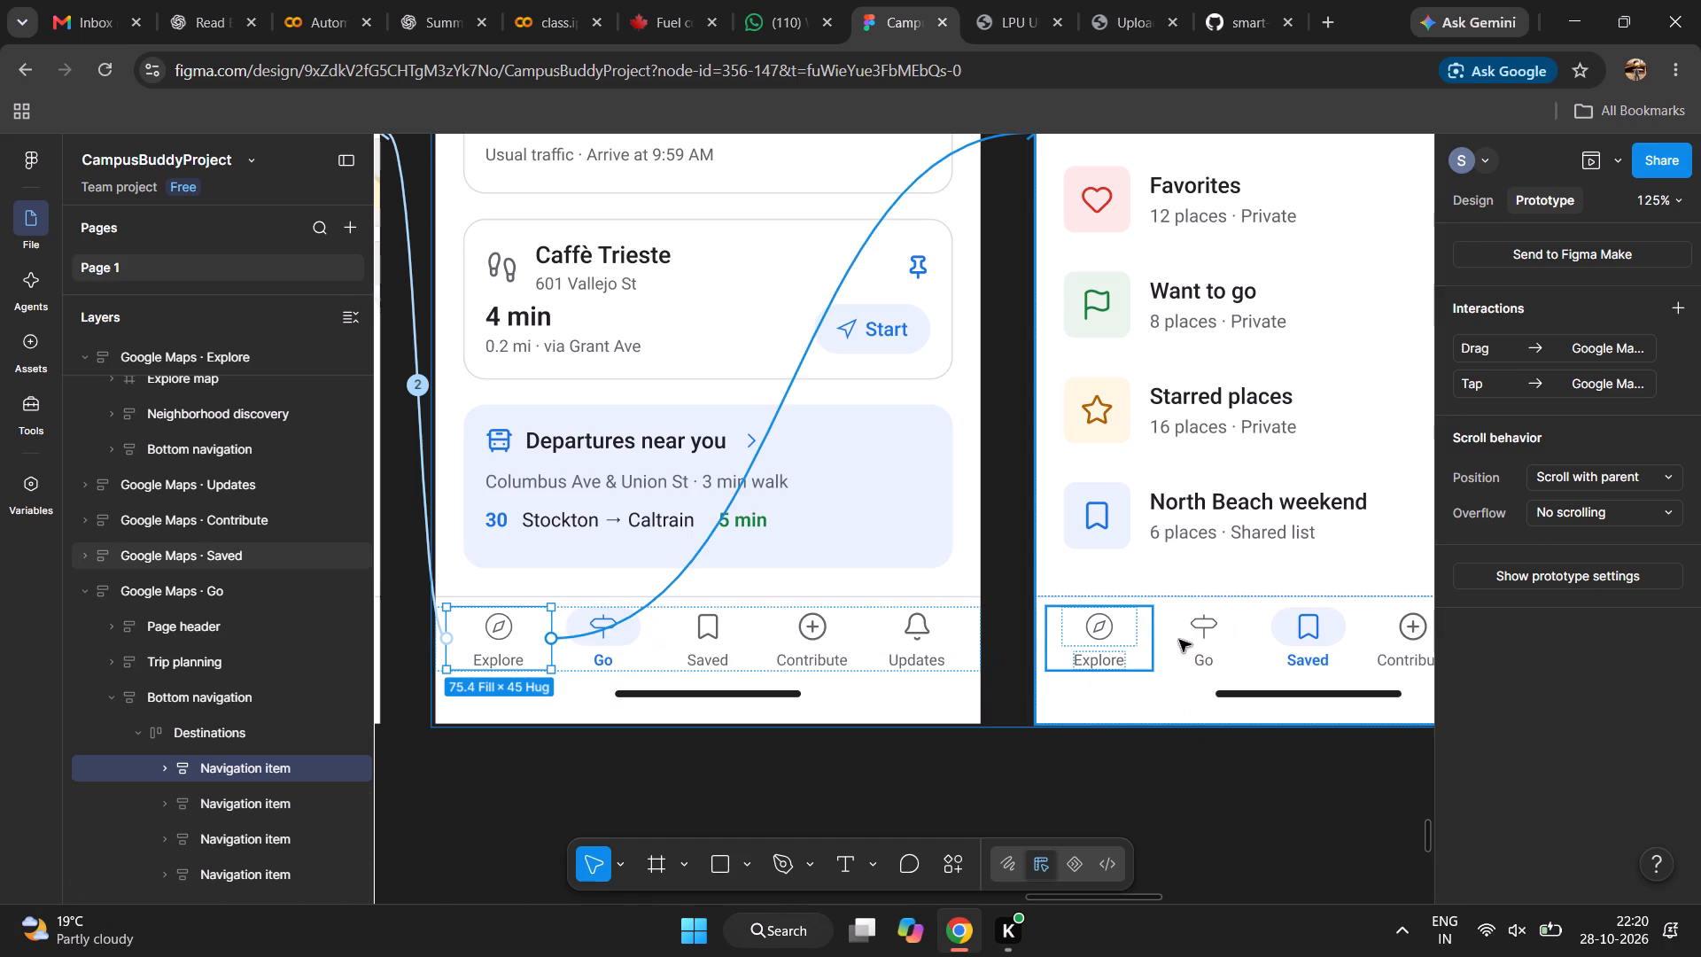
drag(1179, 640, 1126, 576)
click(1232, 794)
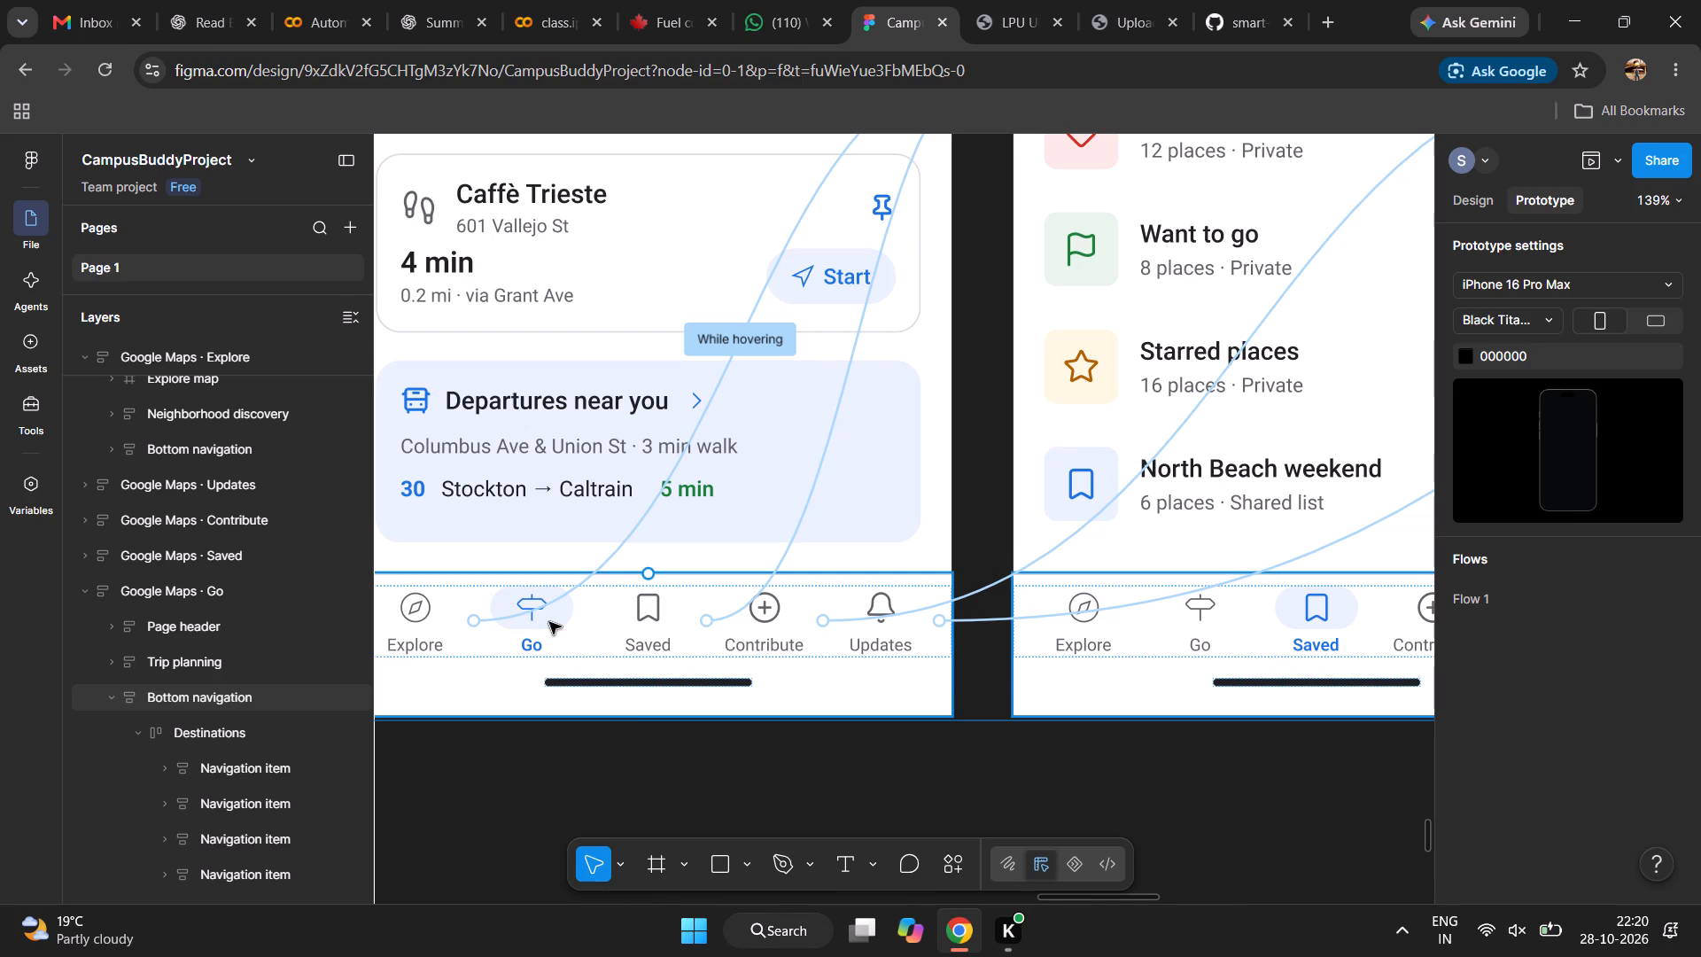
Add a prototype link from the Go item in the Go frame's bottom navigation to the Google Maps · Contribute frame.
double_click(554, 622)
double_click(554, 622)
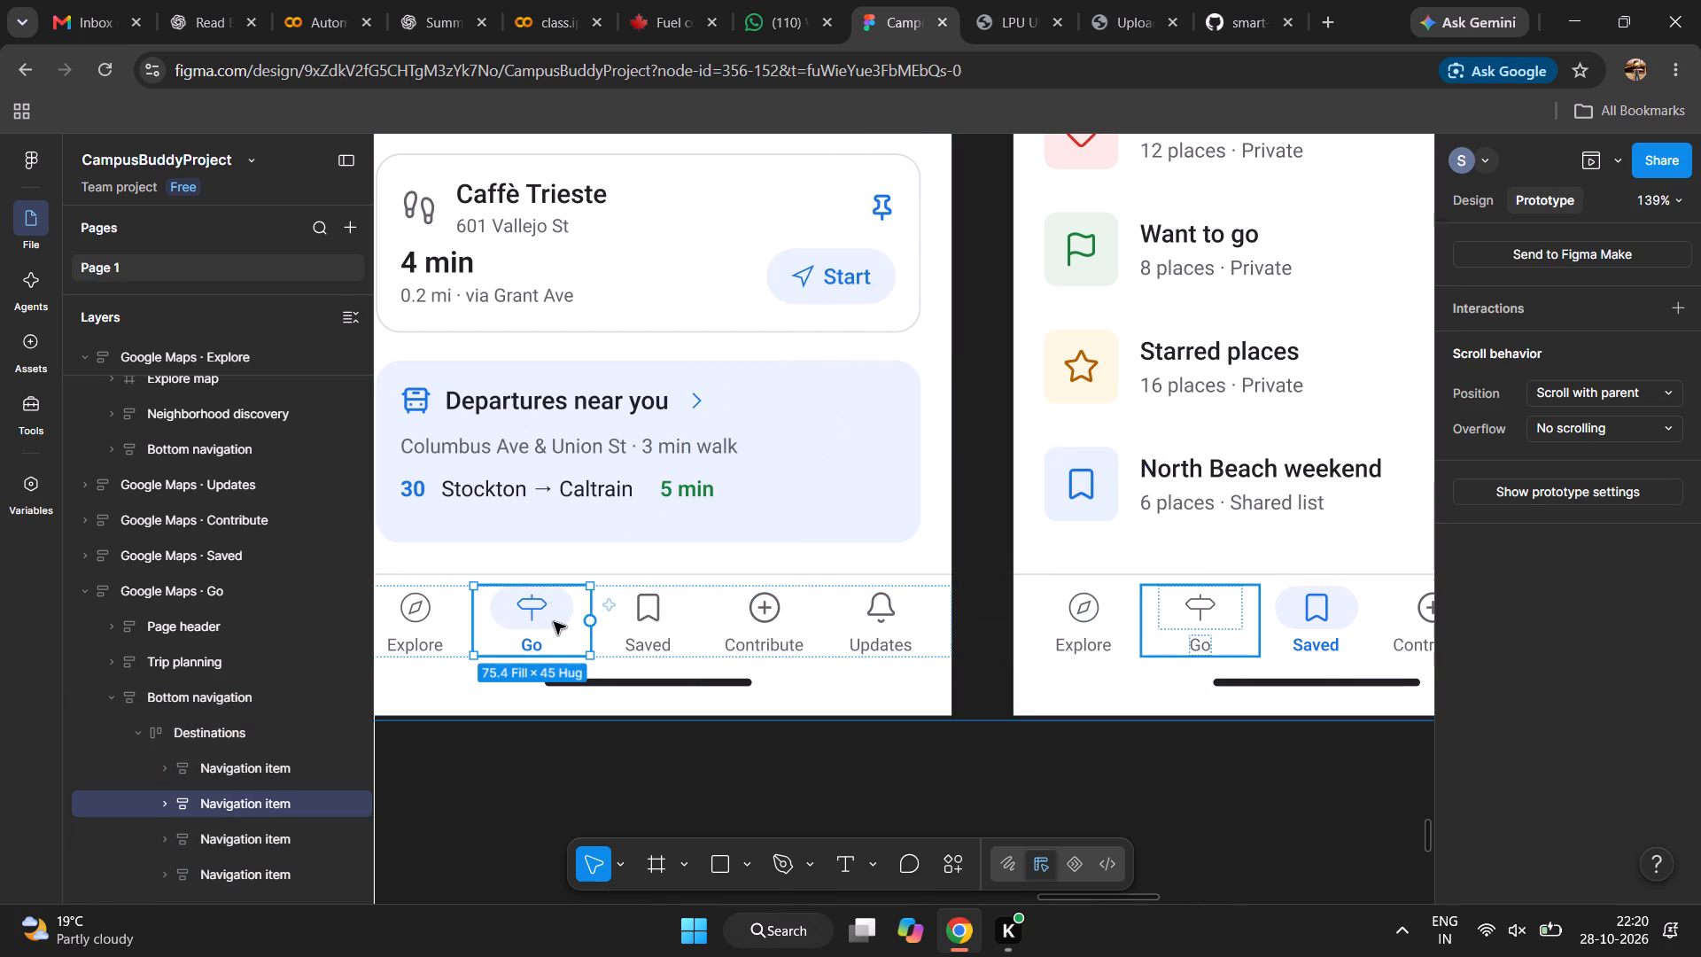
scroll(588, 623, left, 1)
drag(489, 622, 1227, 470)
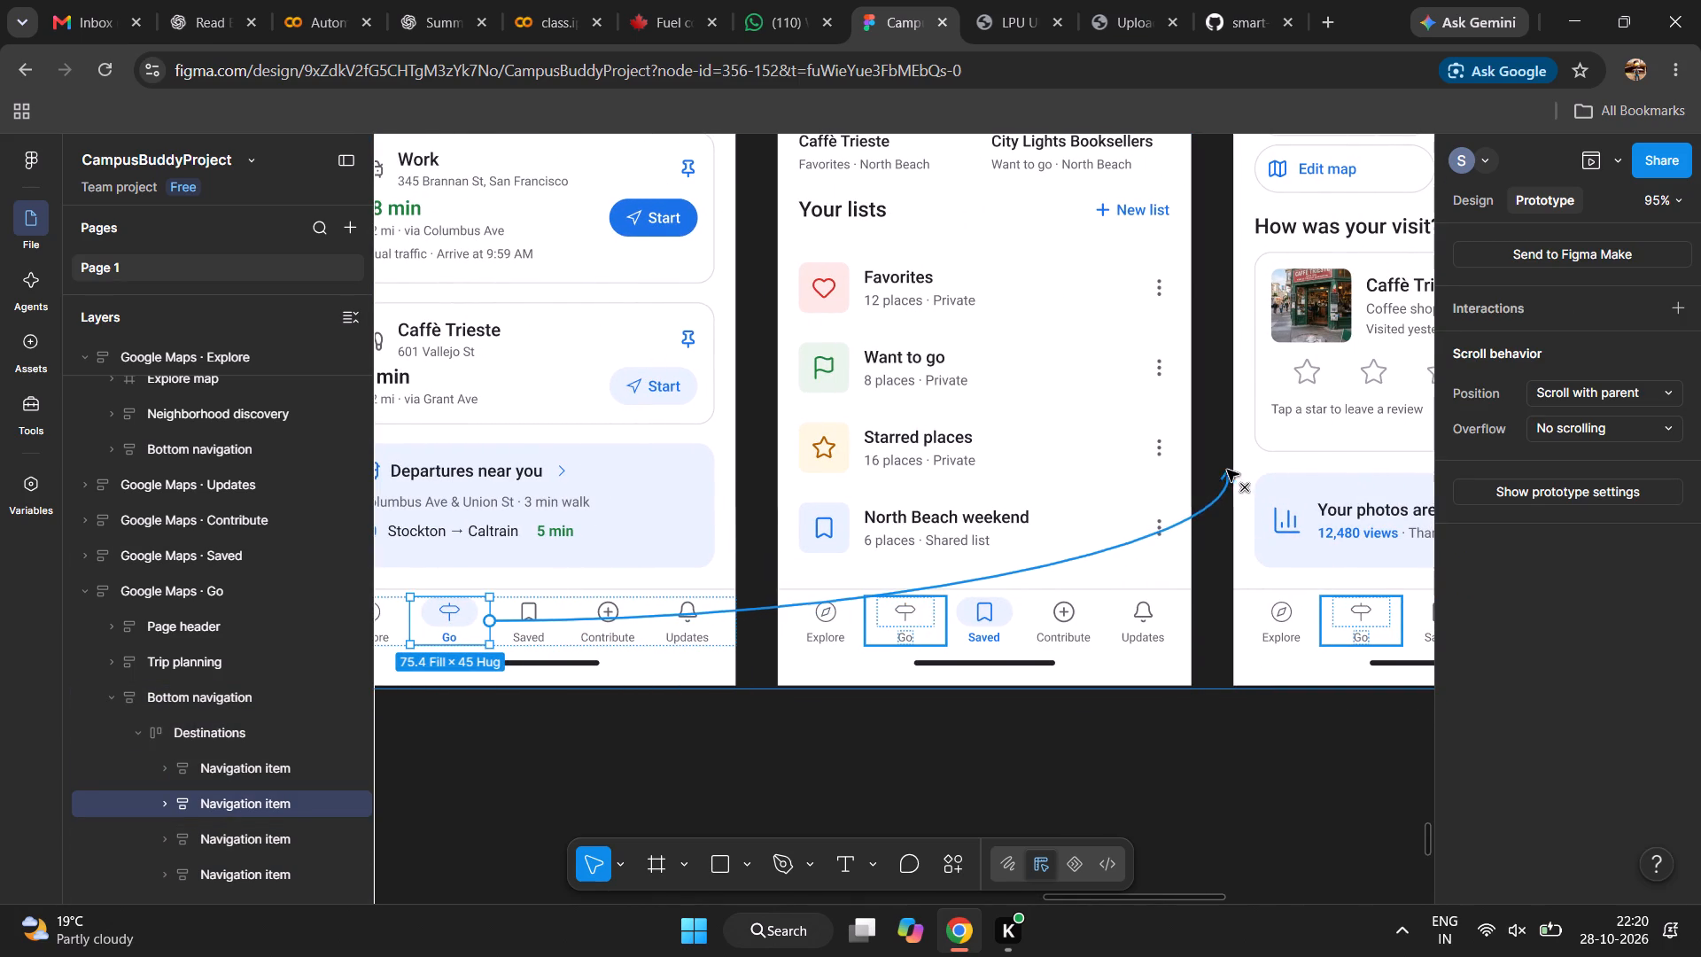
drag(1227, 470, 1257, 496)
click(1256, 724)
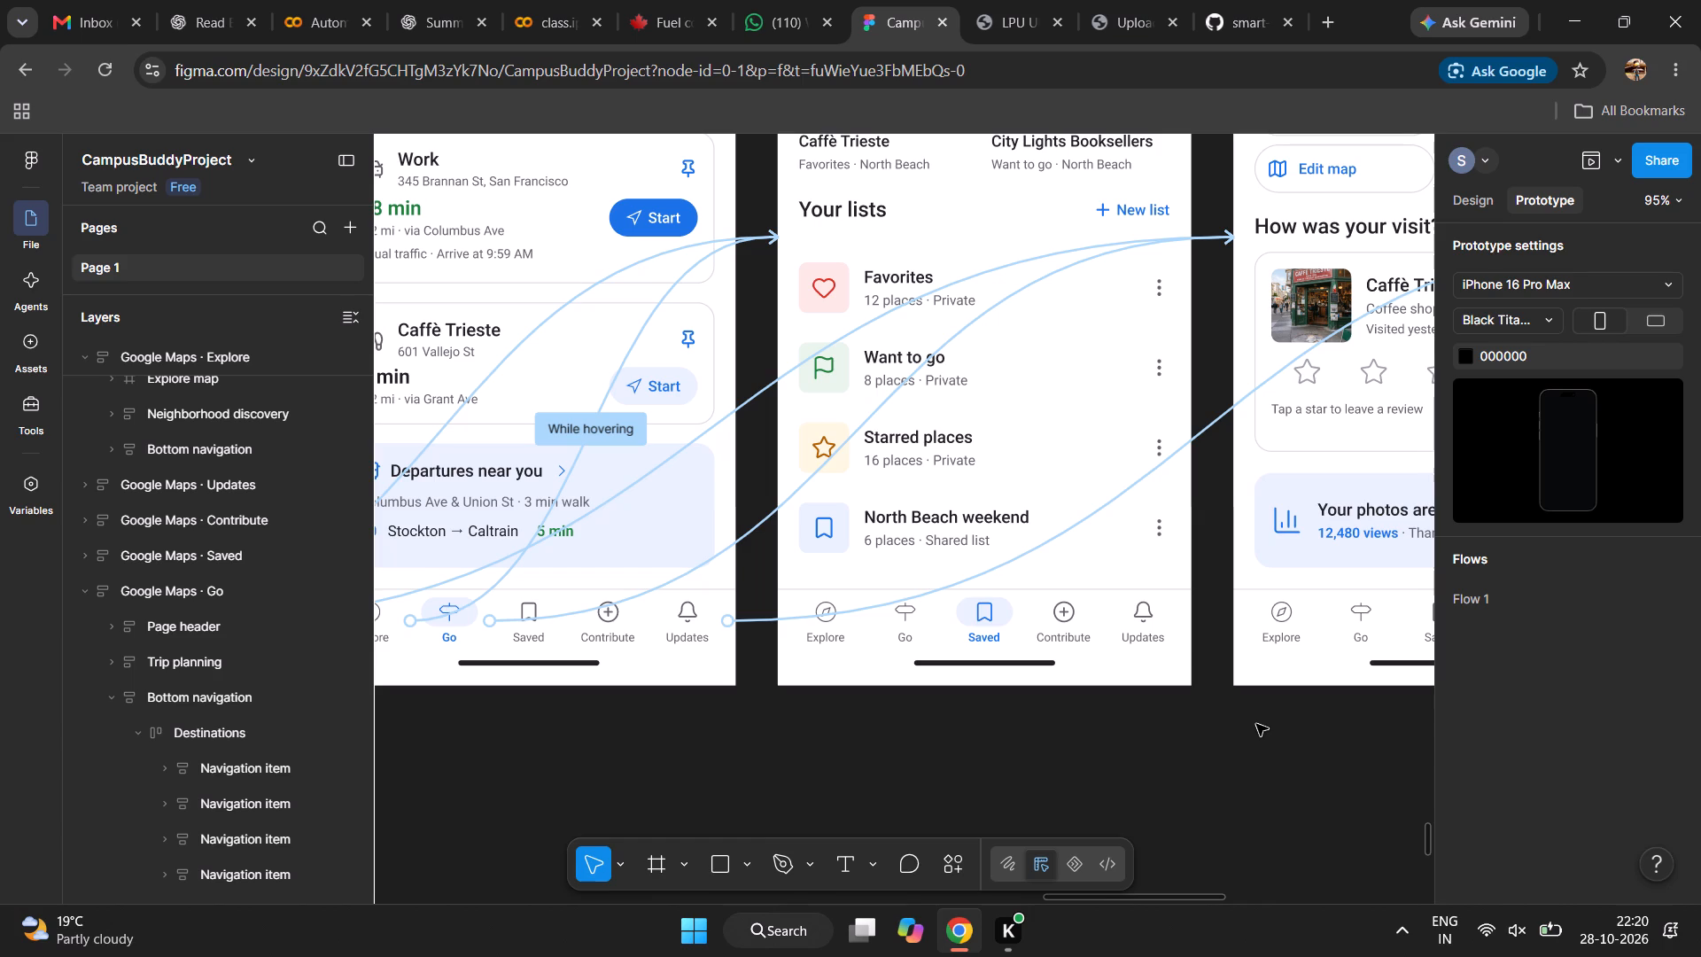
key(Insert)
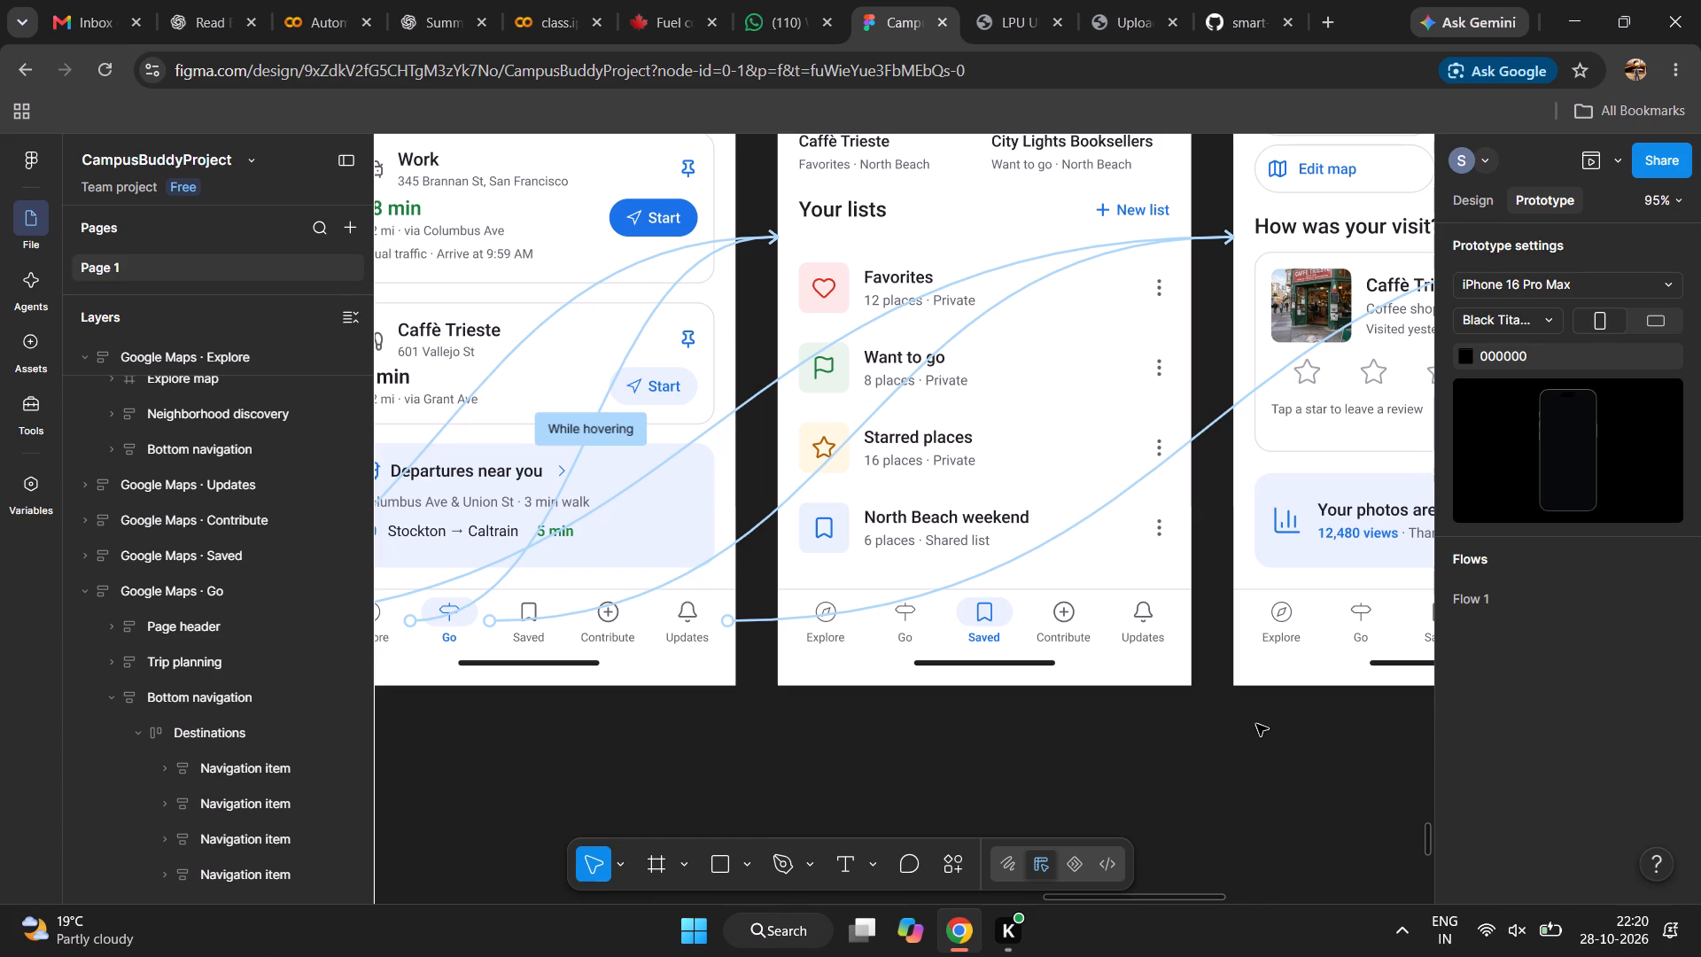
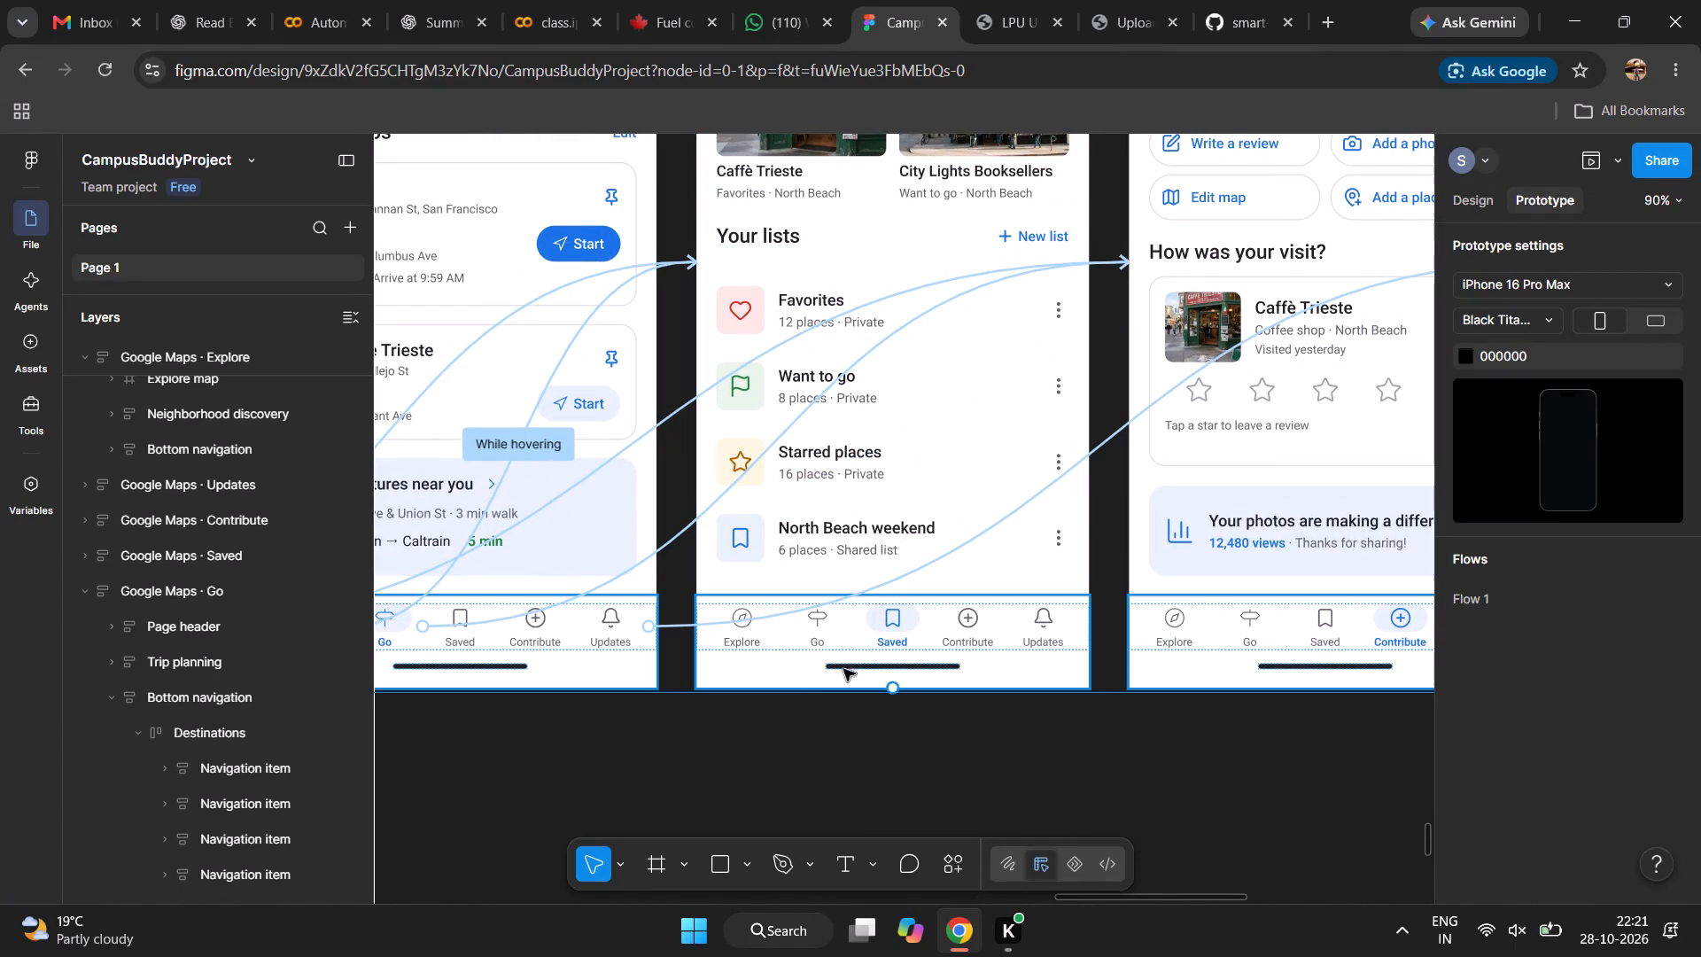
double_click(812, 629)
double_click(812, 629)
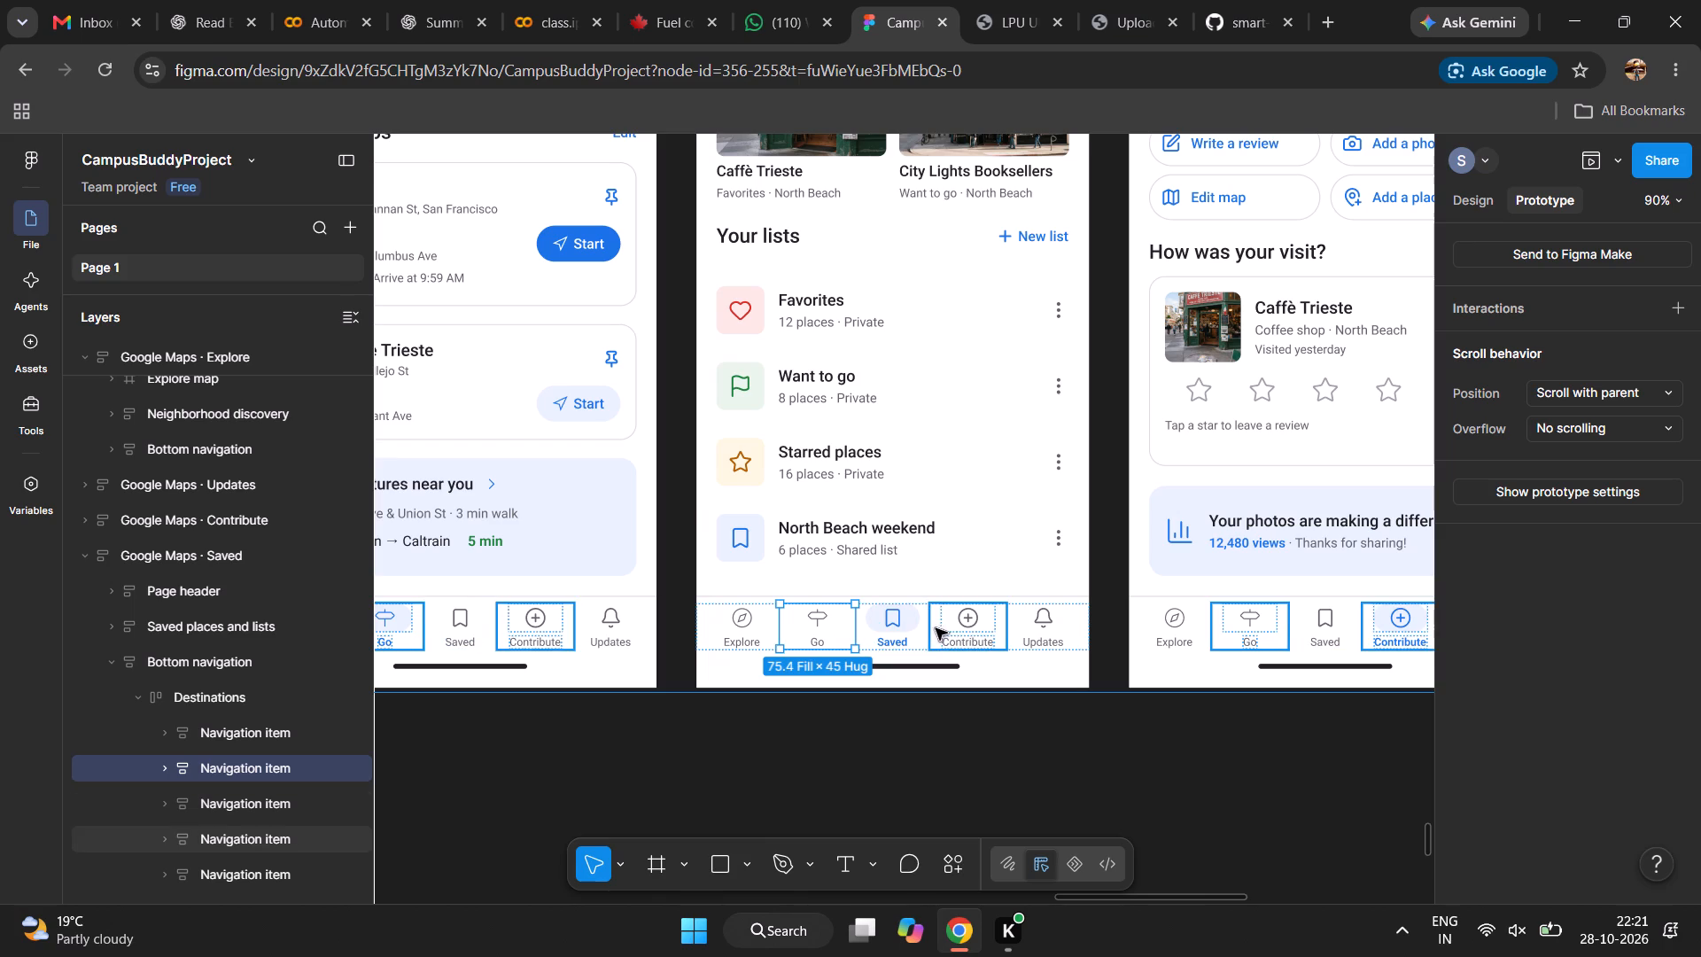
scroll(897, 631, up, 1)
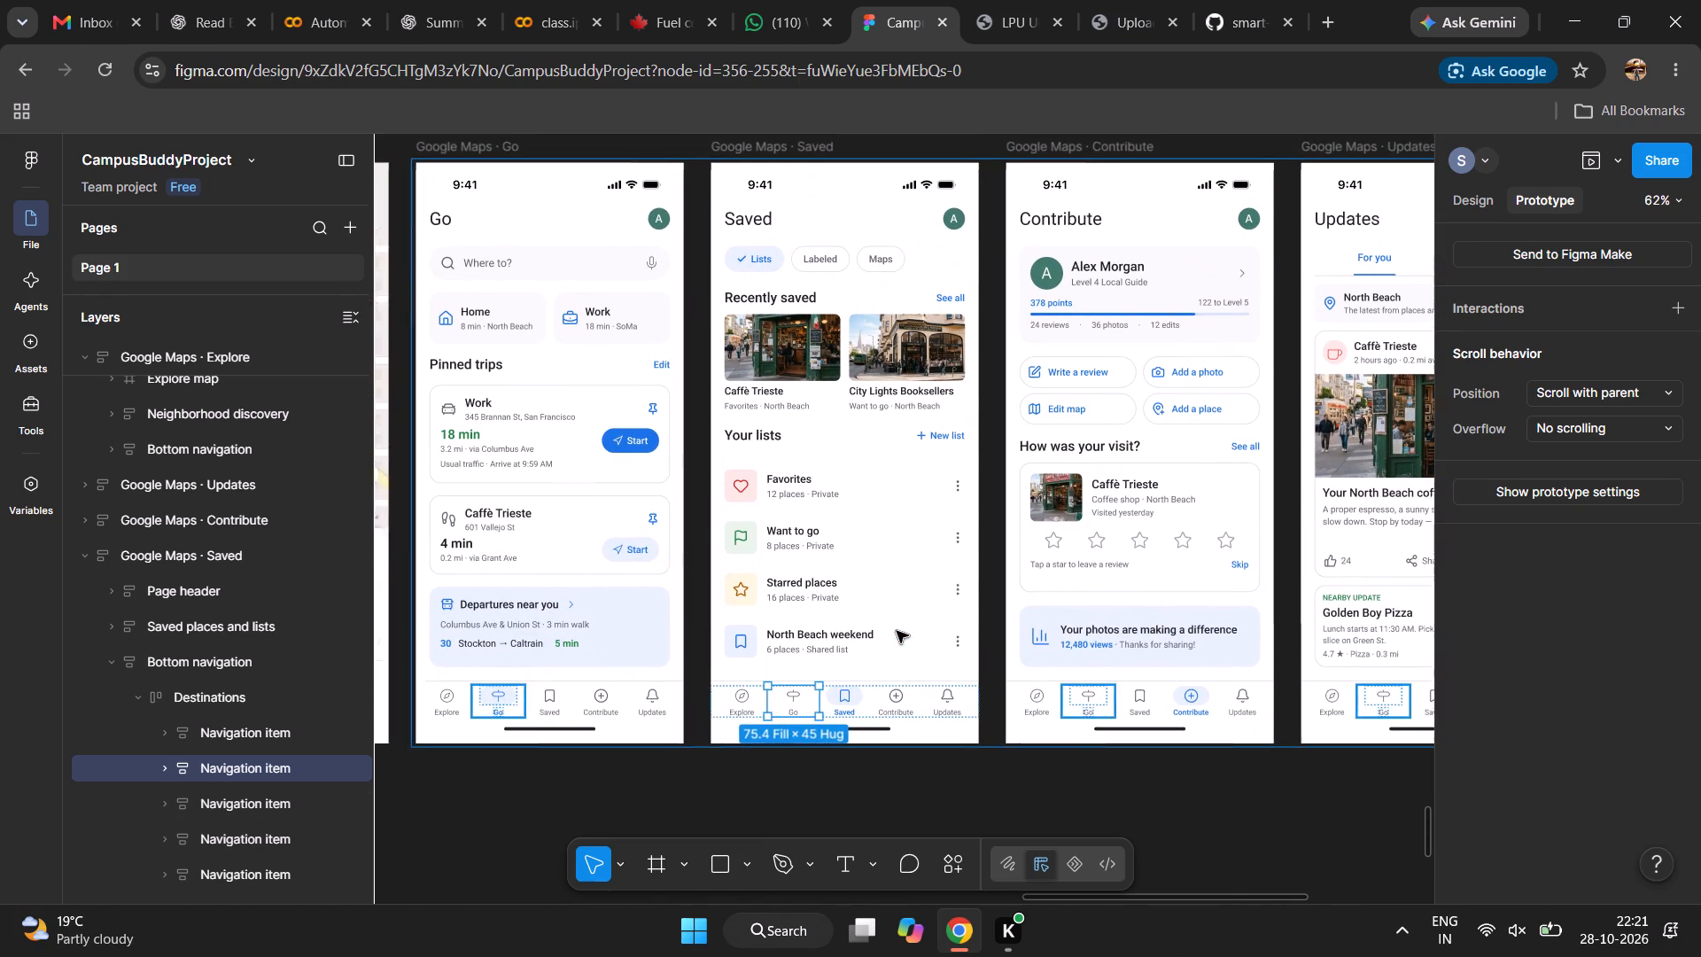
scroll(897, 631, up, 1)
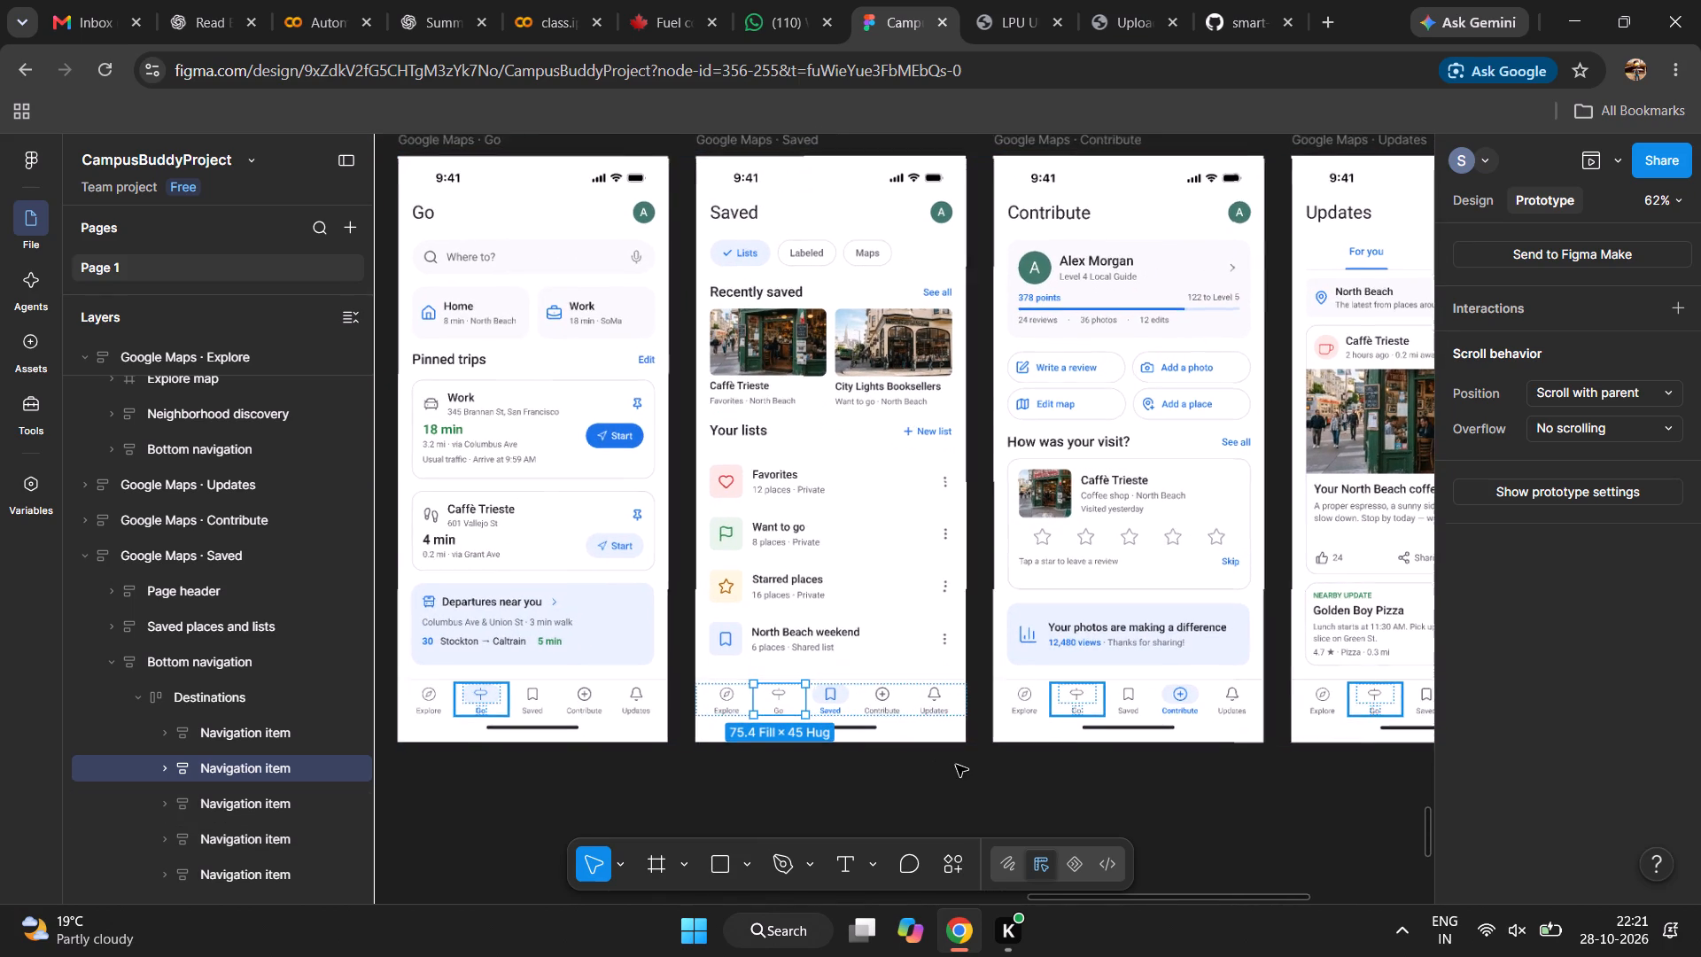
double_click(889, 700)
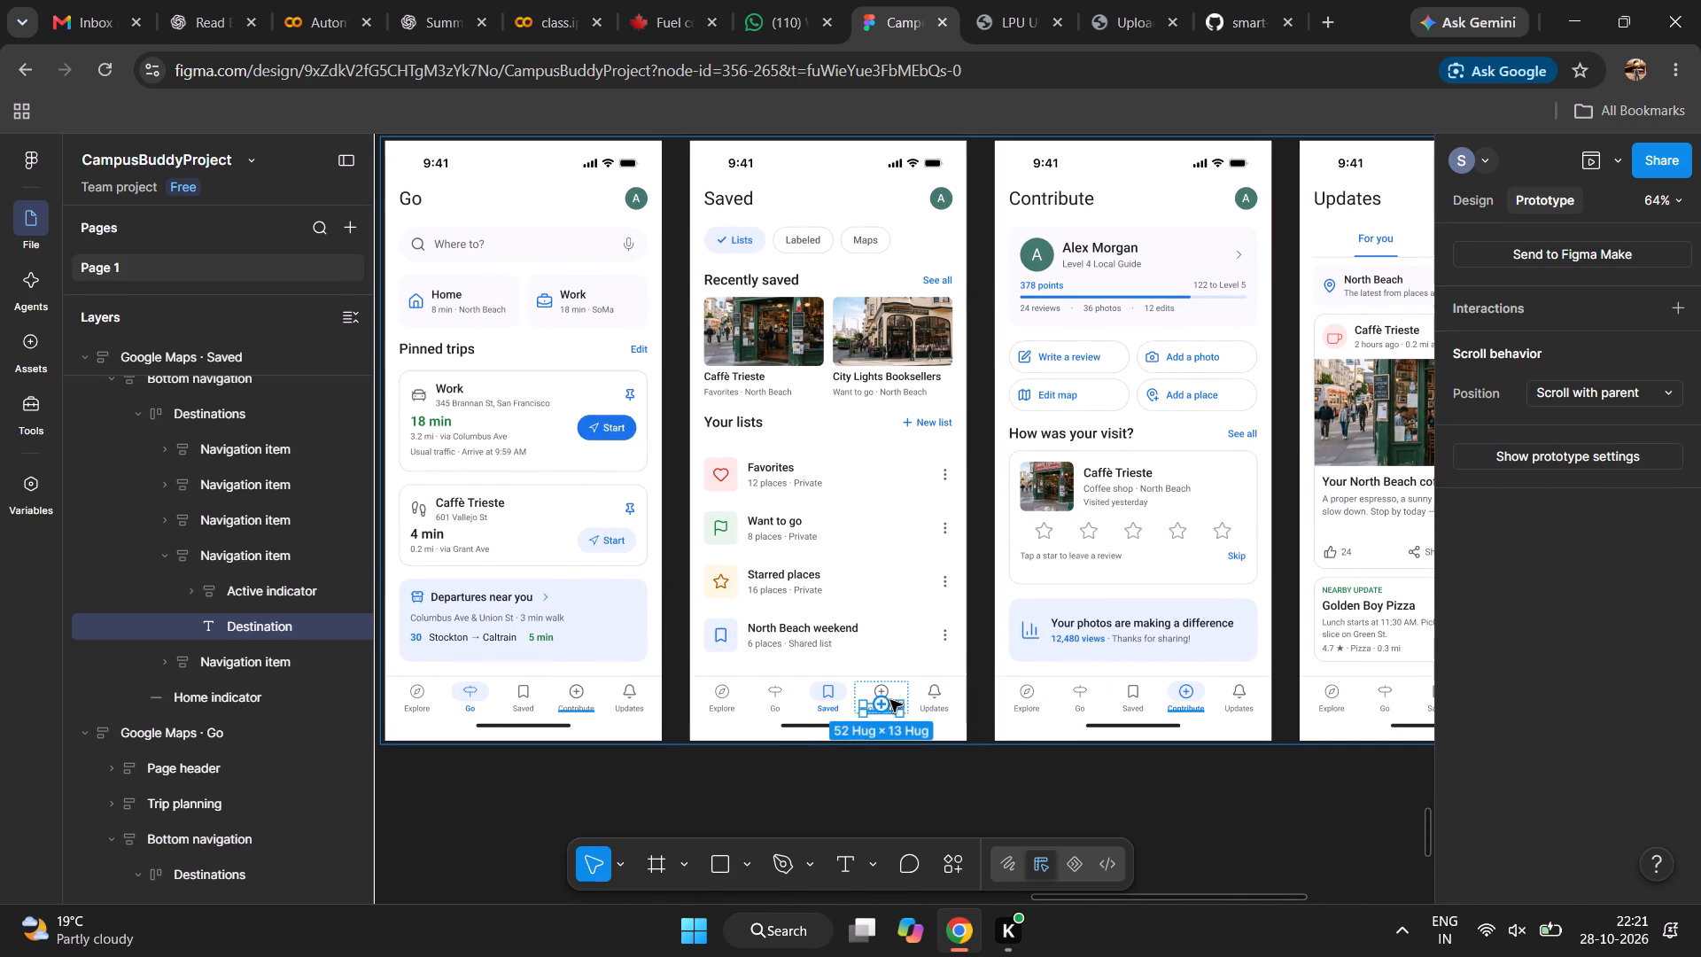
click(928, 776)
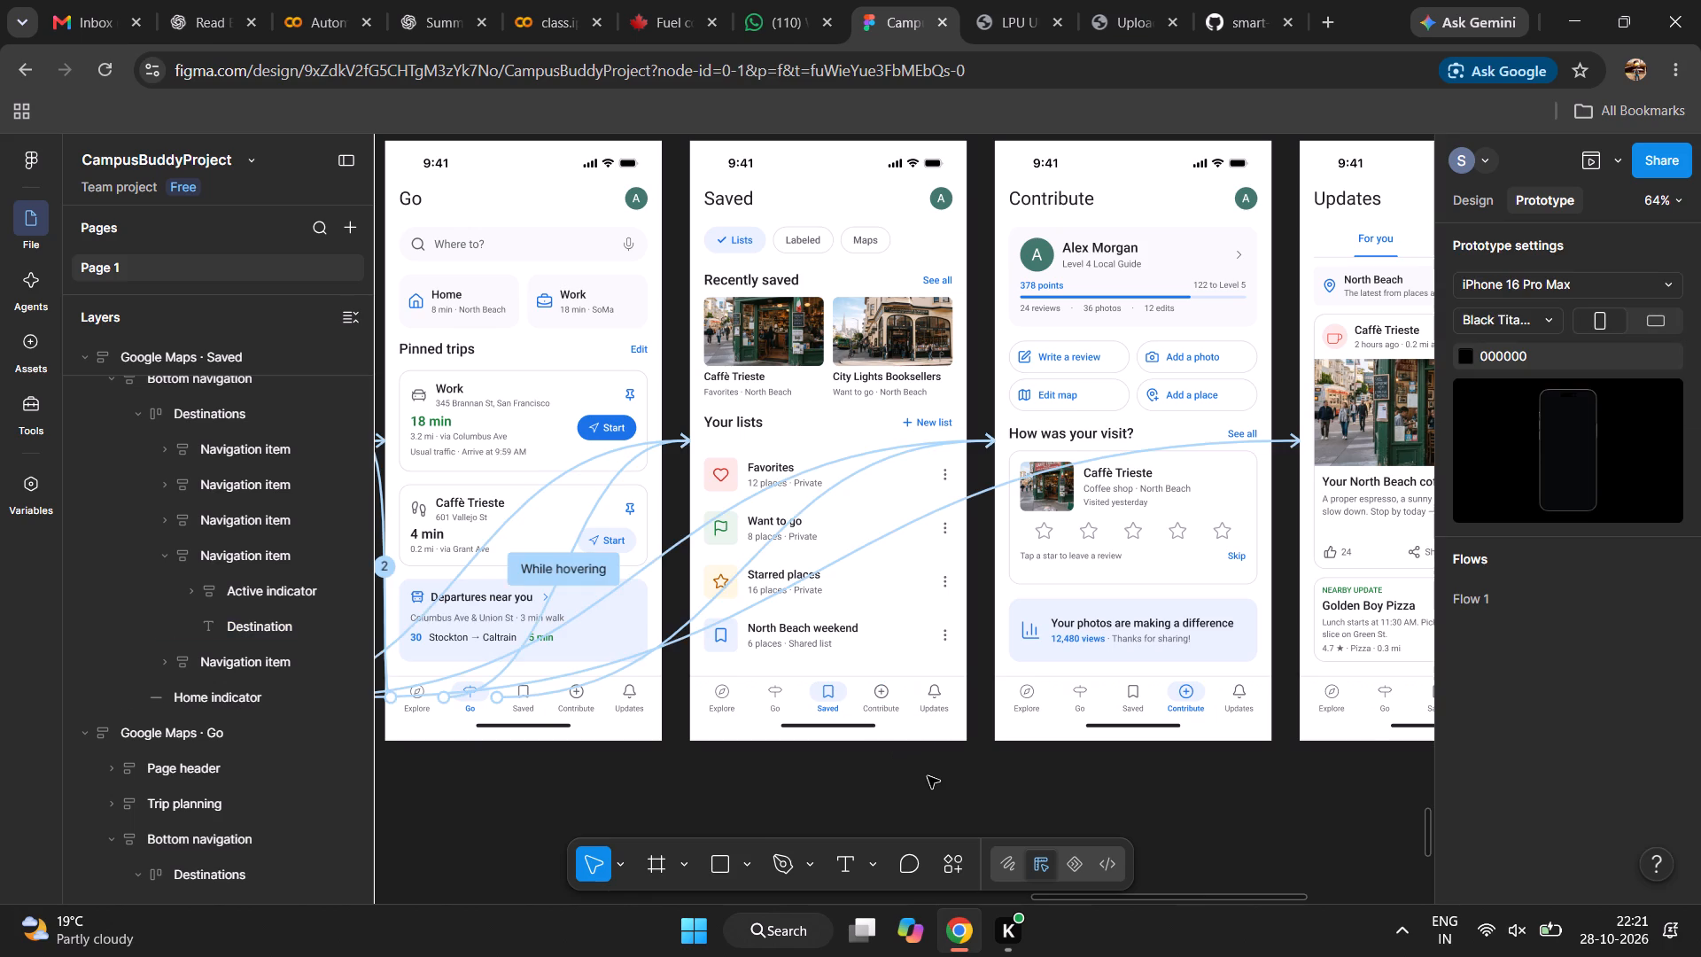
Examine the prototype links running from the bottom navigation of the Google Maps Explore and Go frames.
scroll(928, 776, right, 1)
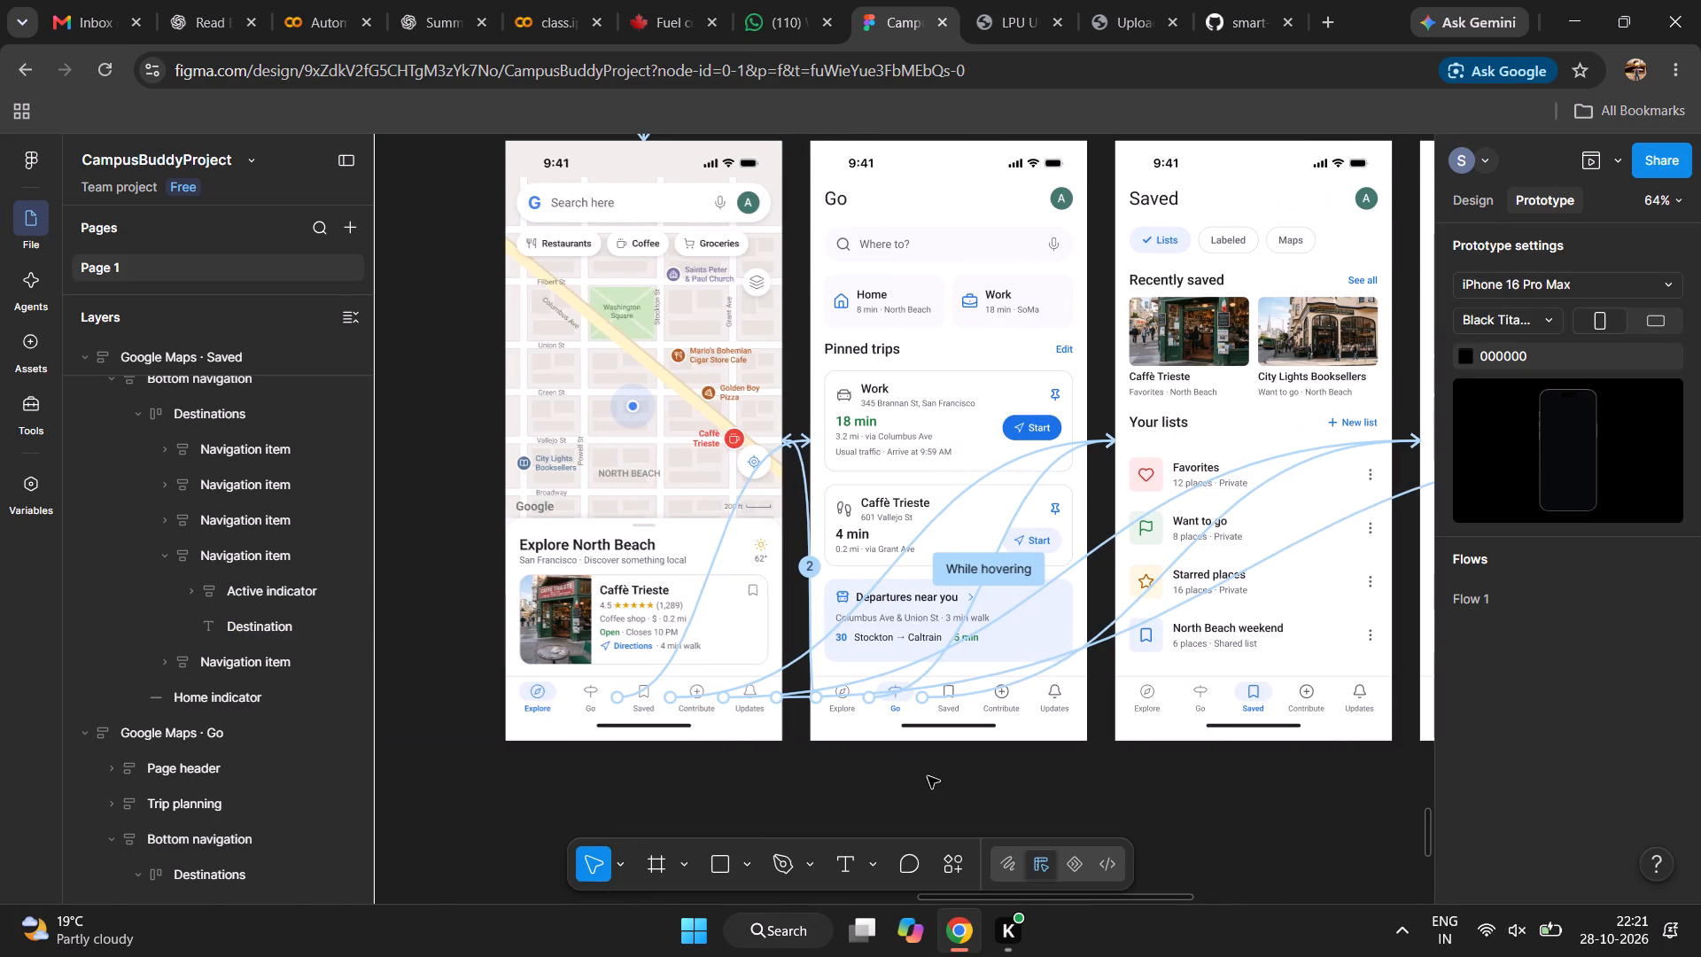
scroll(928, 776, right, 3)
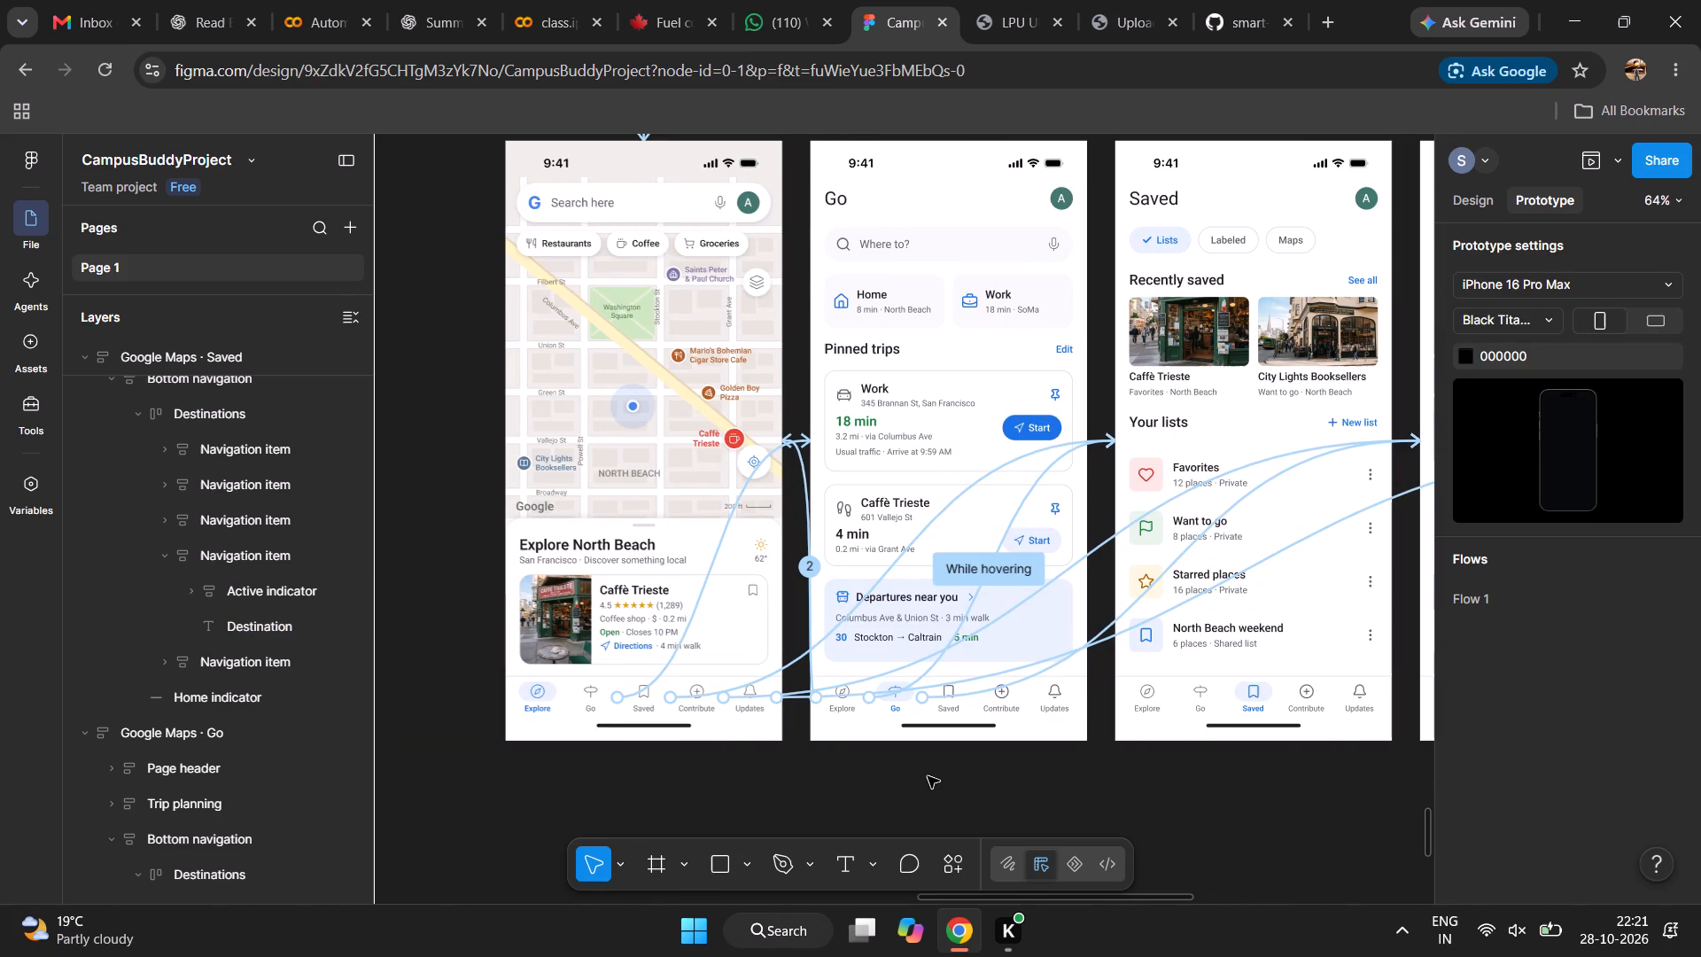
scroll(928, 776, right, 5)
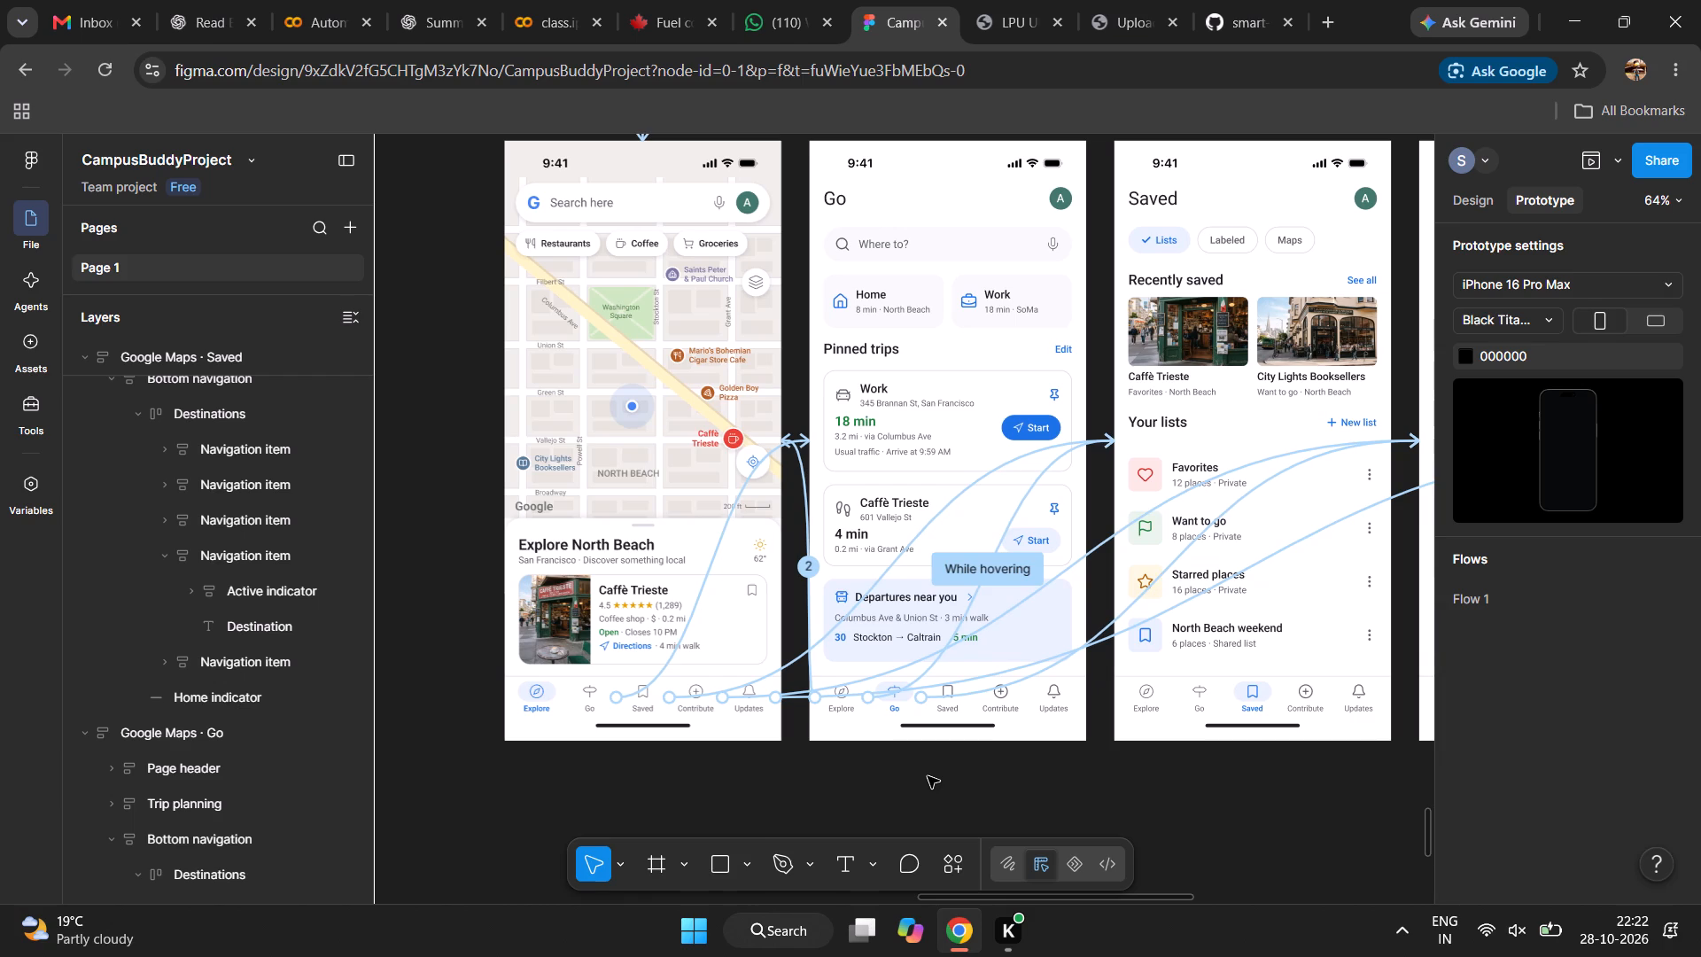
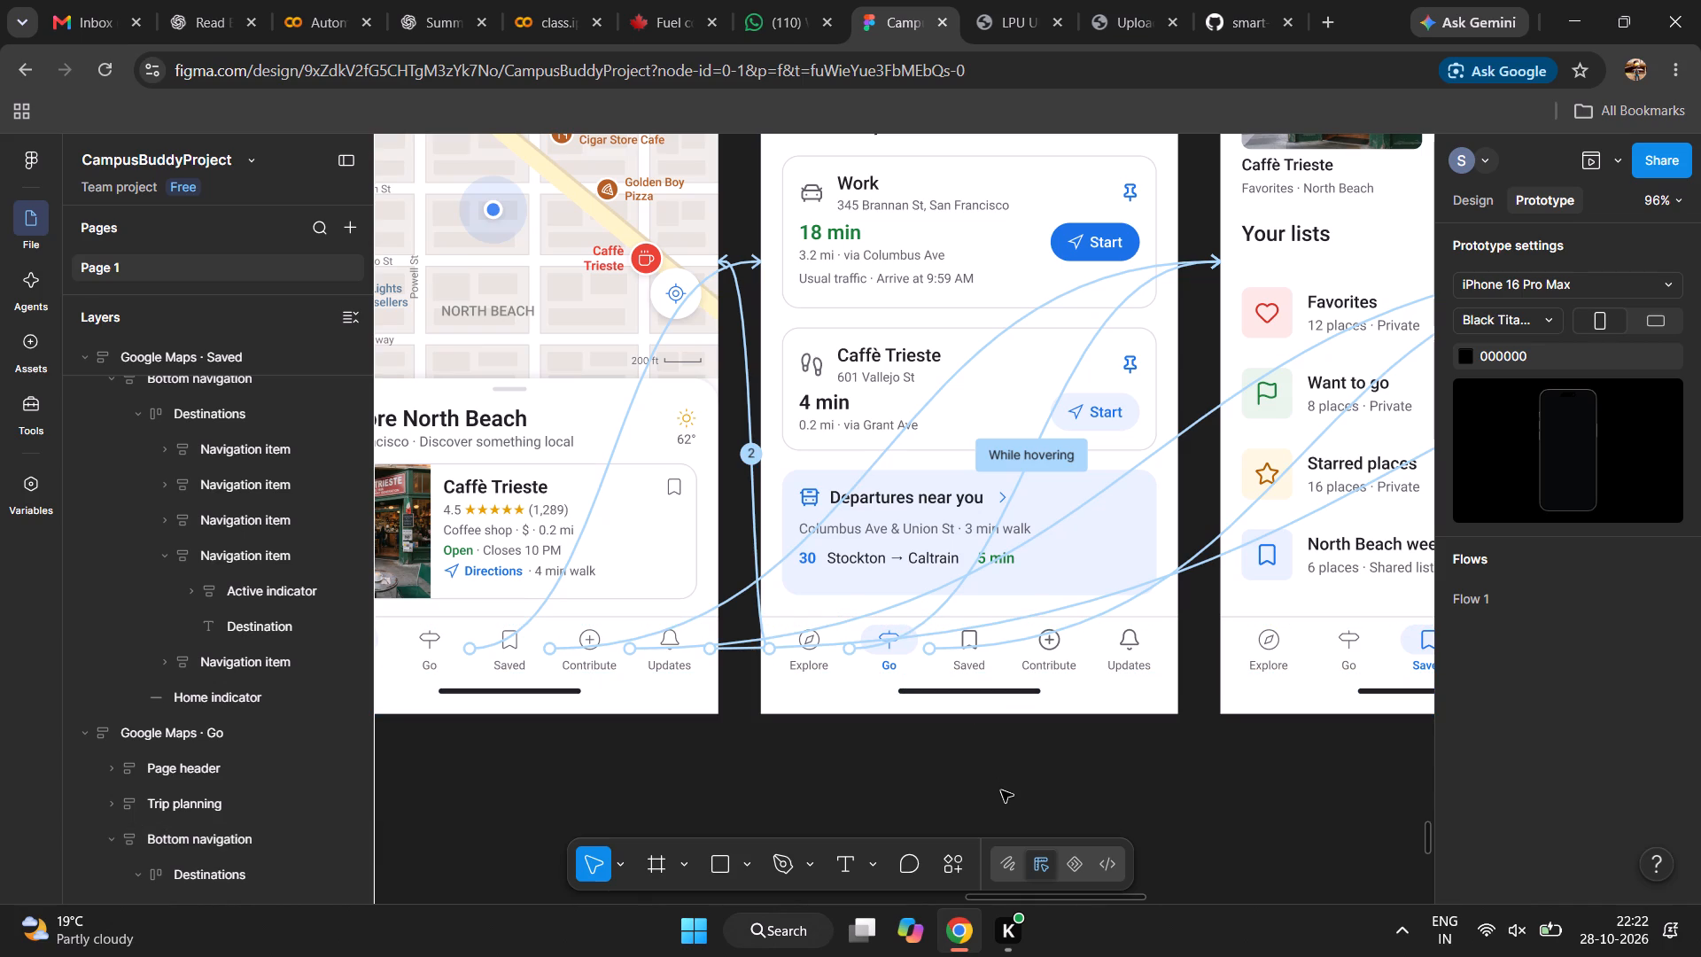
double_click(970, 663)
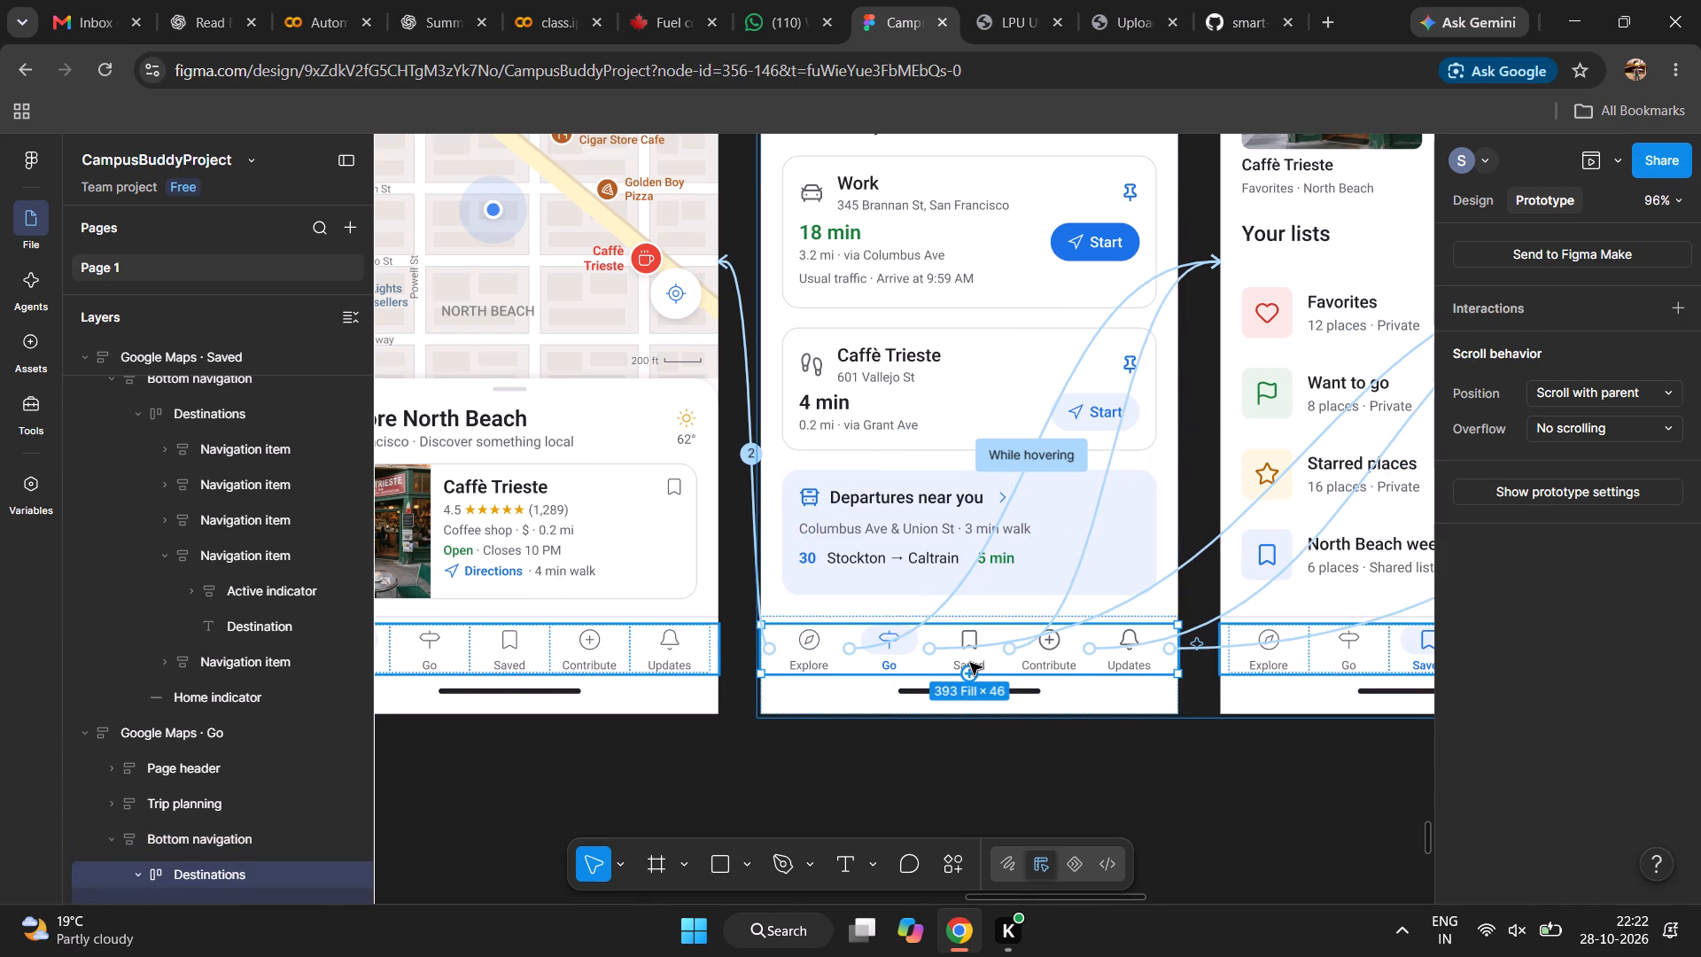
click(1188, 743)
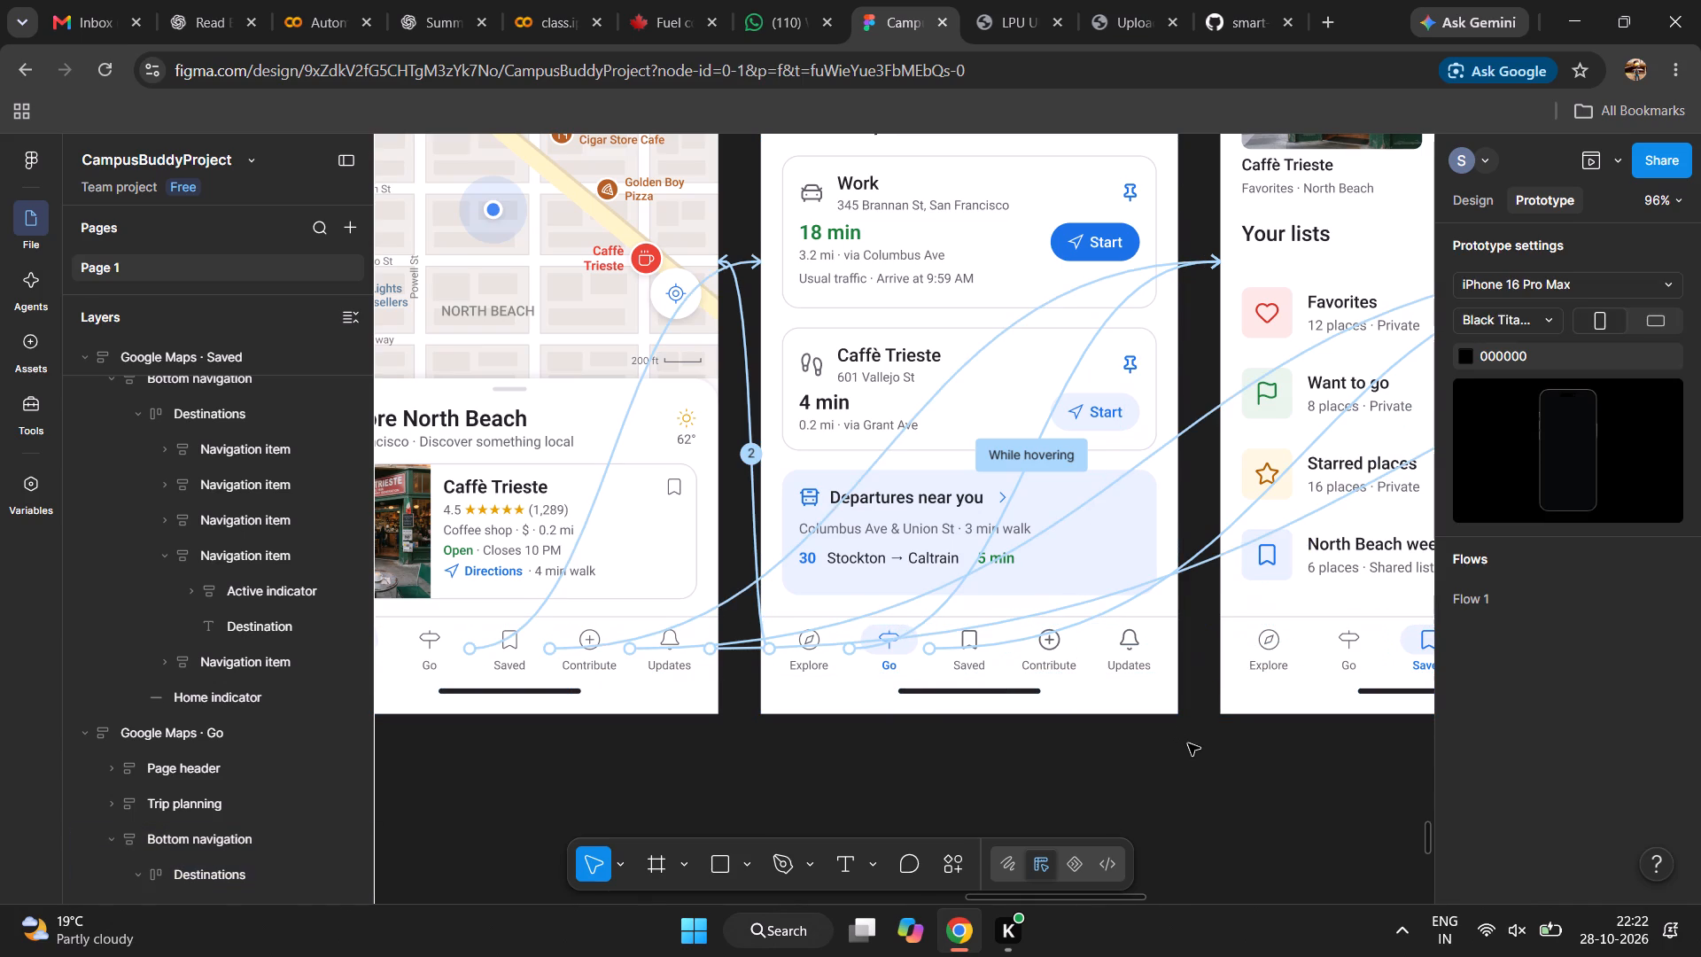
Link the Explore navigation item in the Saved frame's bottom navigation to the Google Maps Explore frame.
scroll(1188, 743, left, 1)
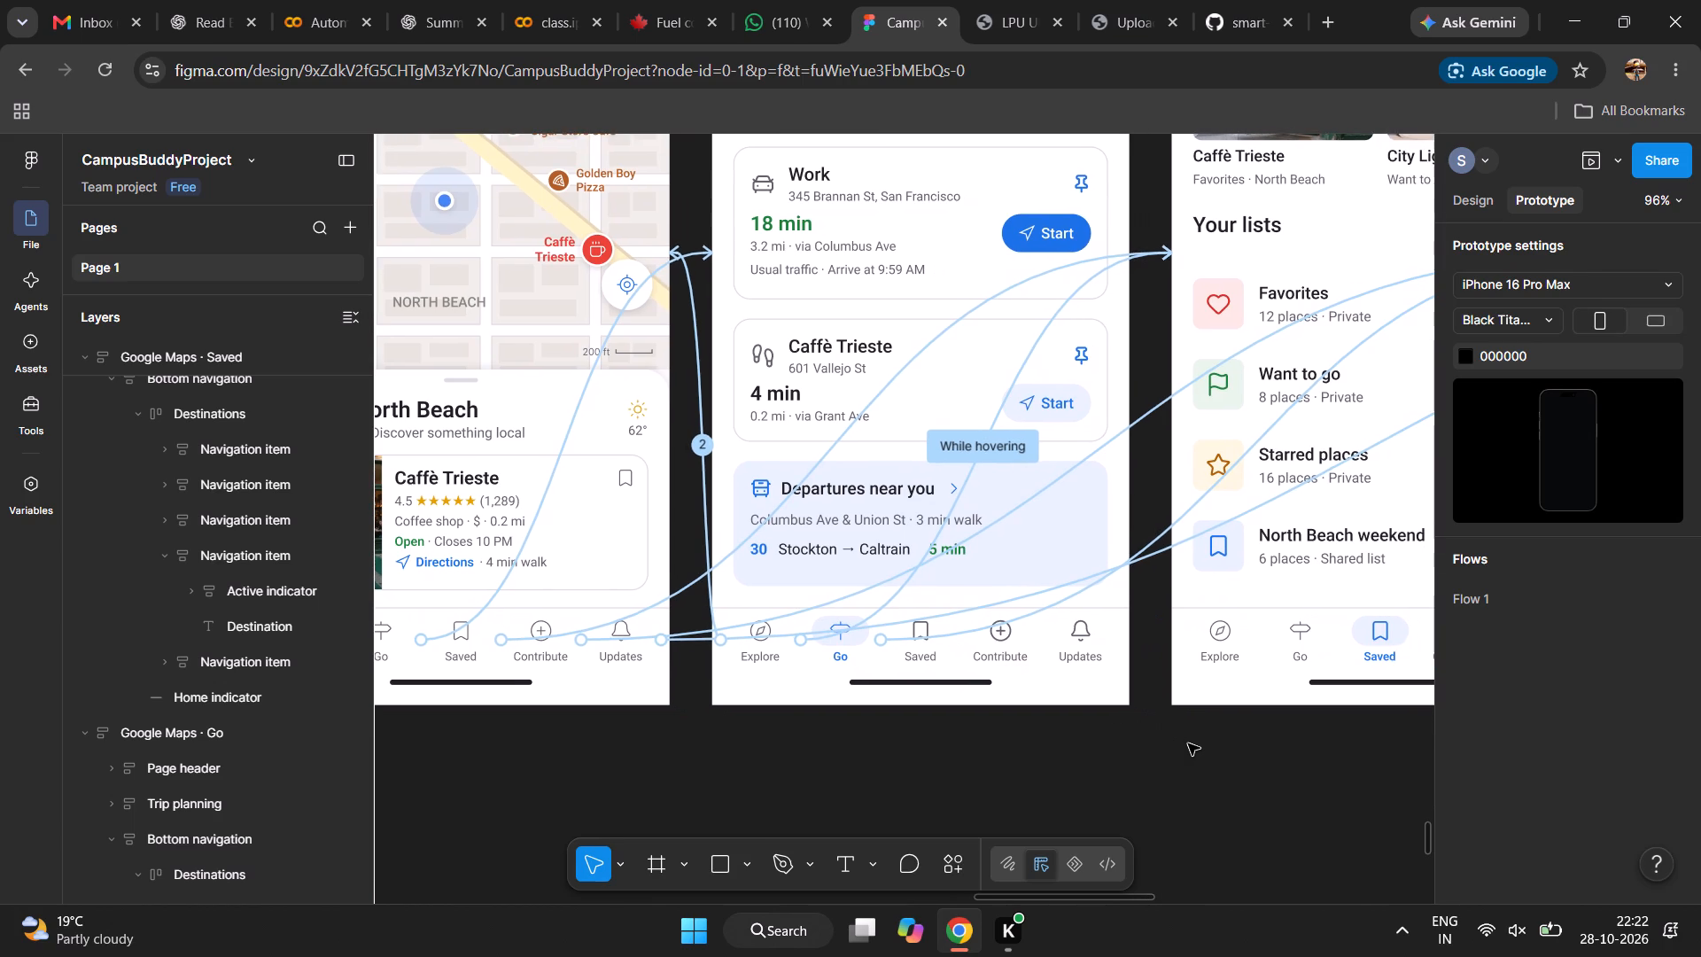
scroll(1188, 743, left, 3)
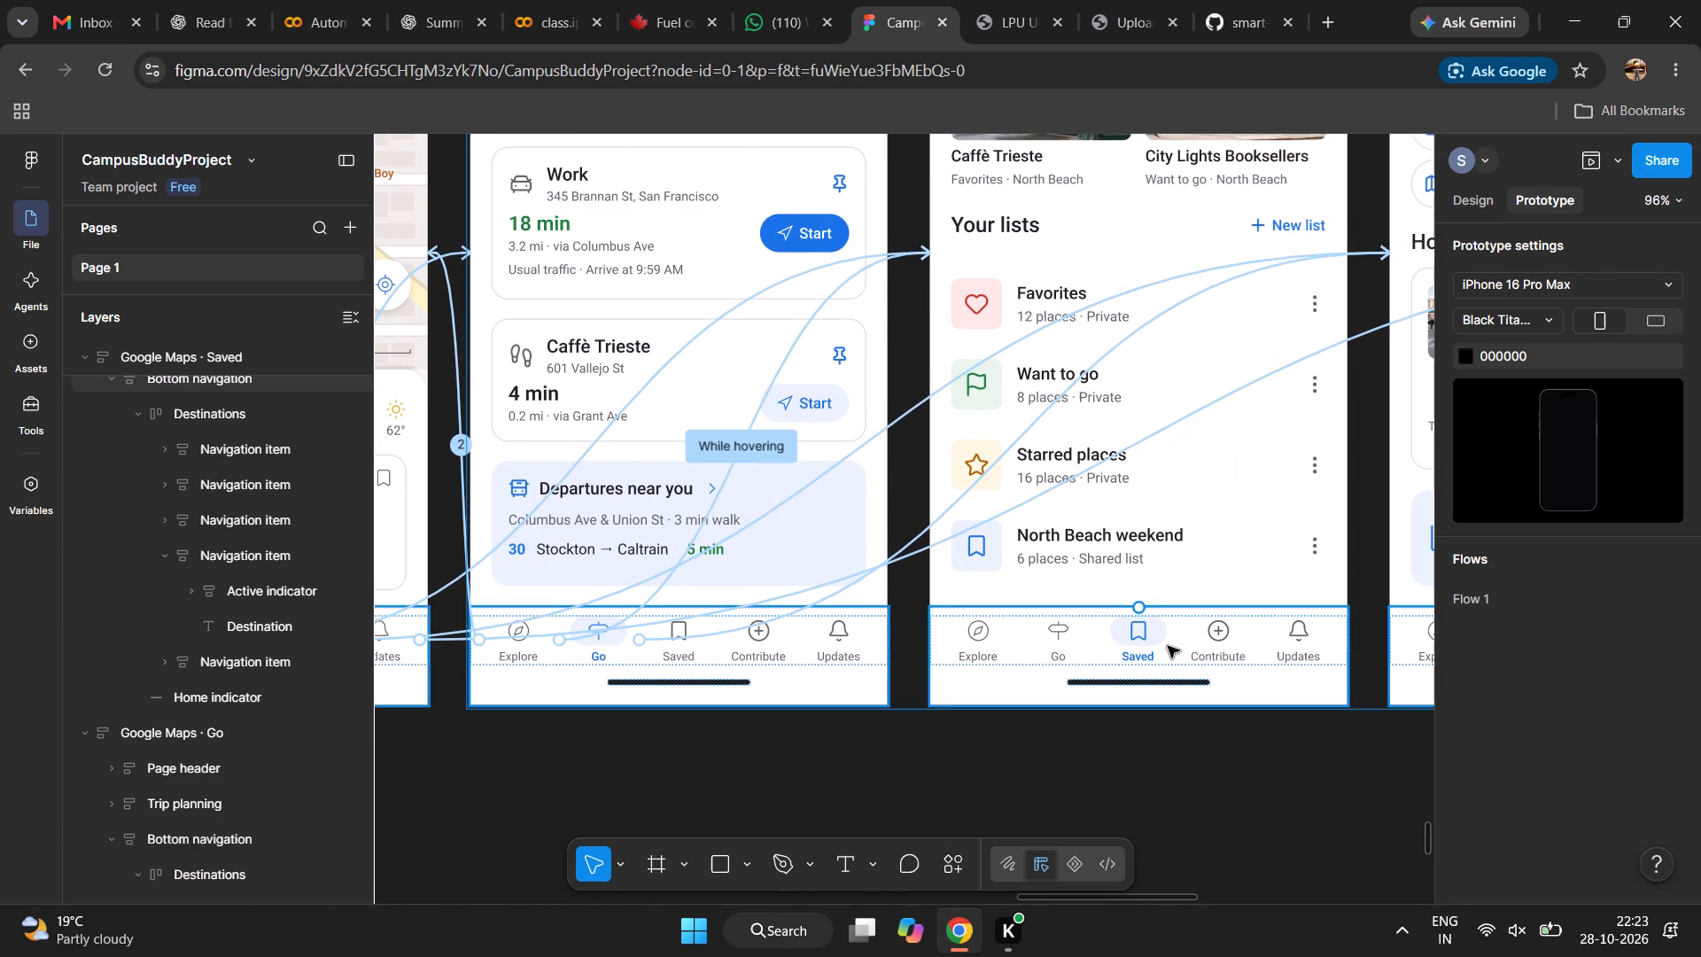
double_click(1168, 646)
double_click(1168, 646)
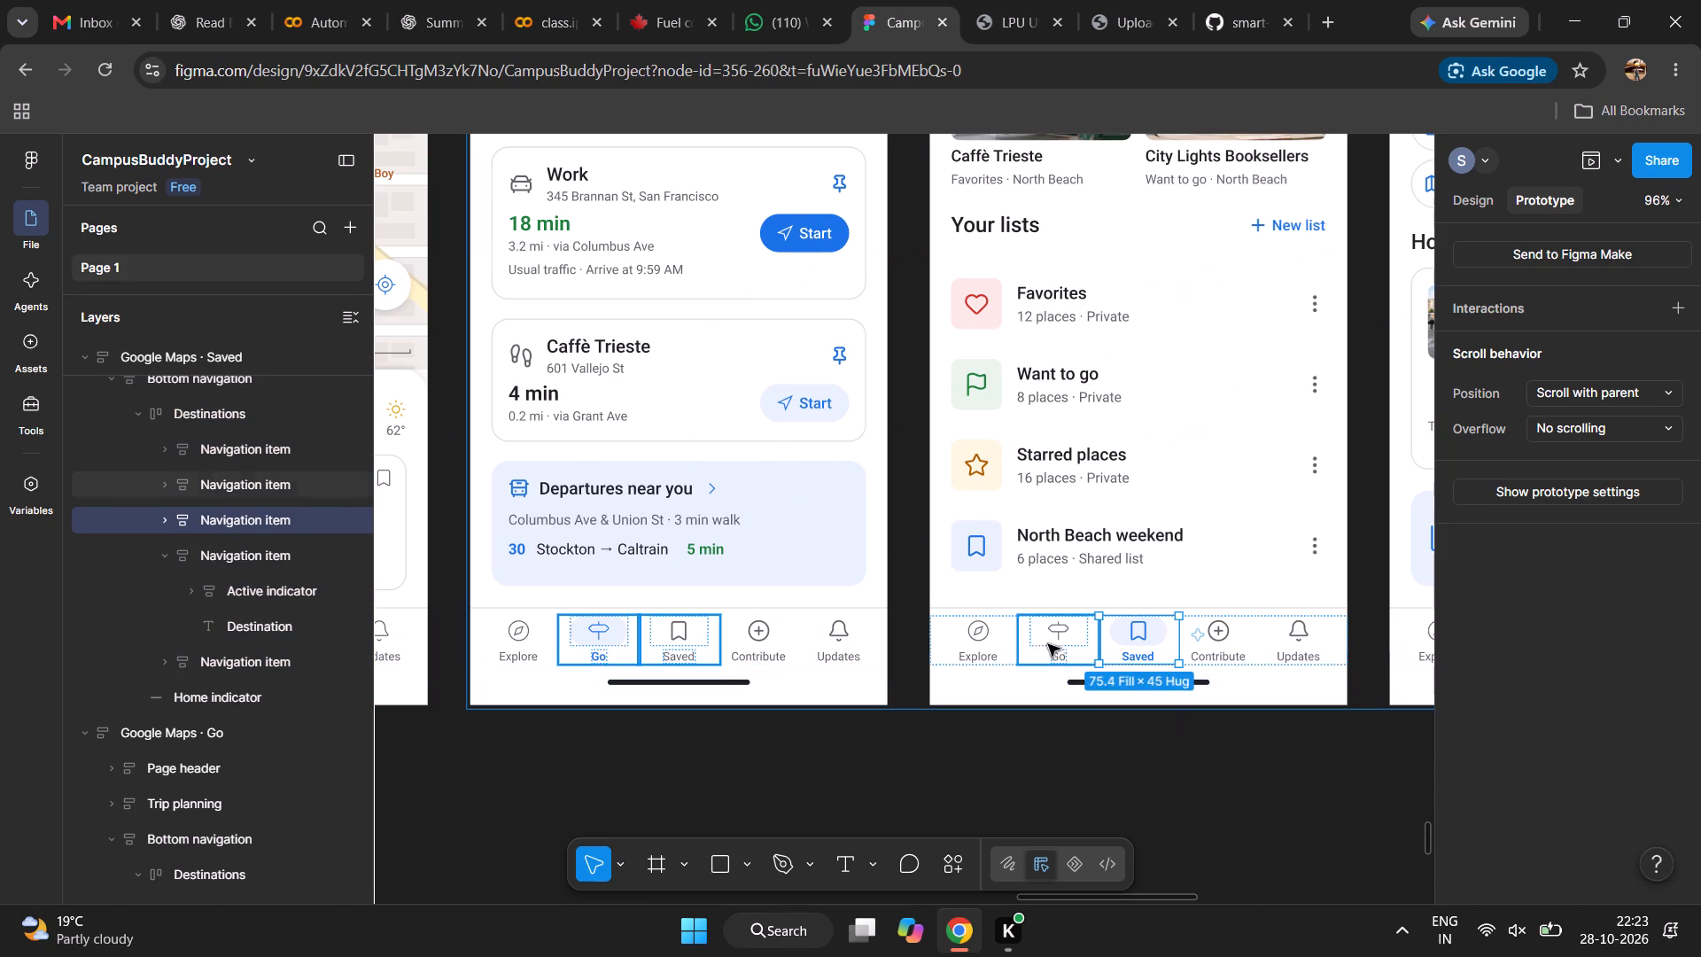
double_click(990, 650)
scroll(990, 650, right, 1)
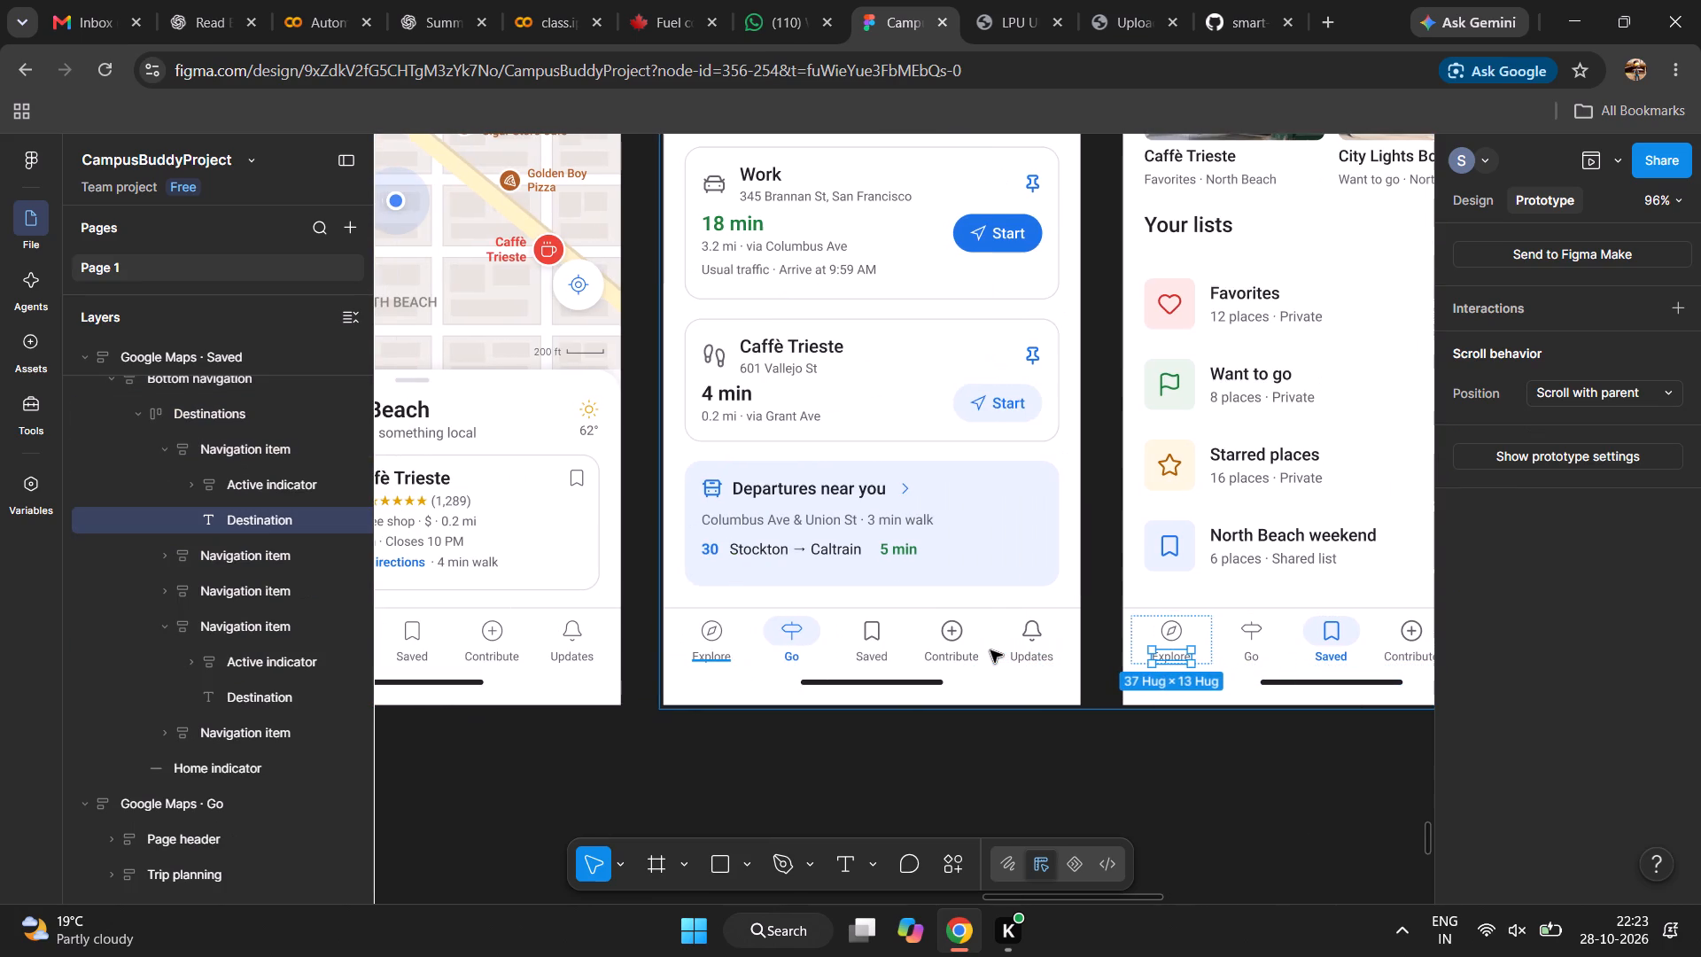
click(1259, 760)
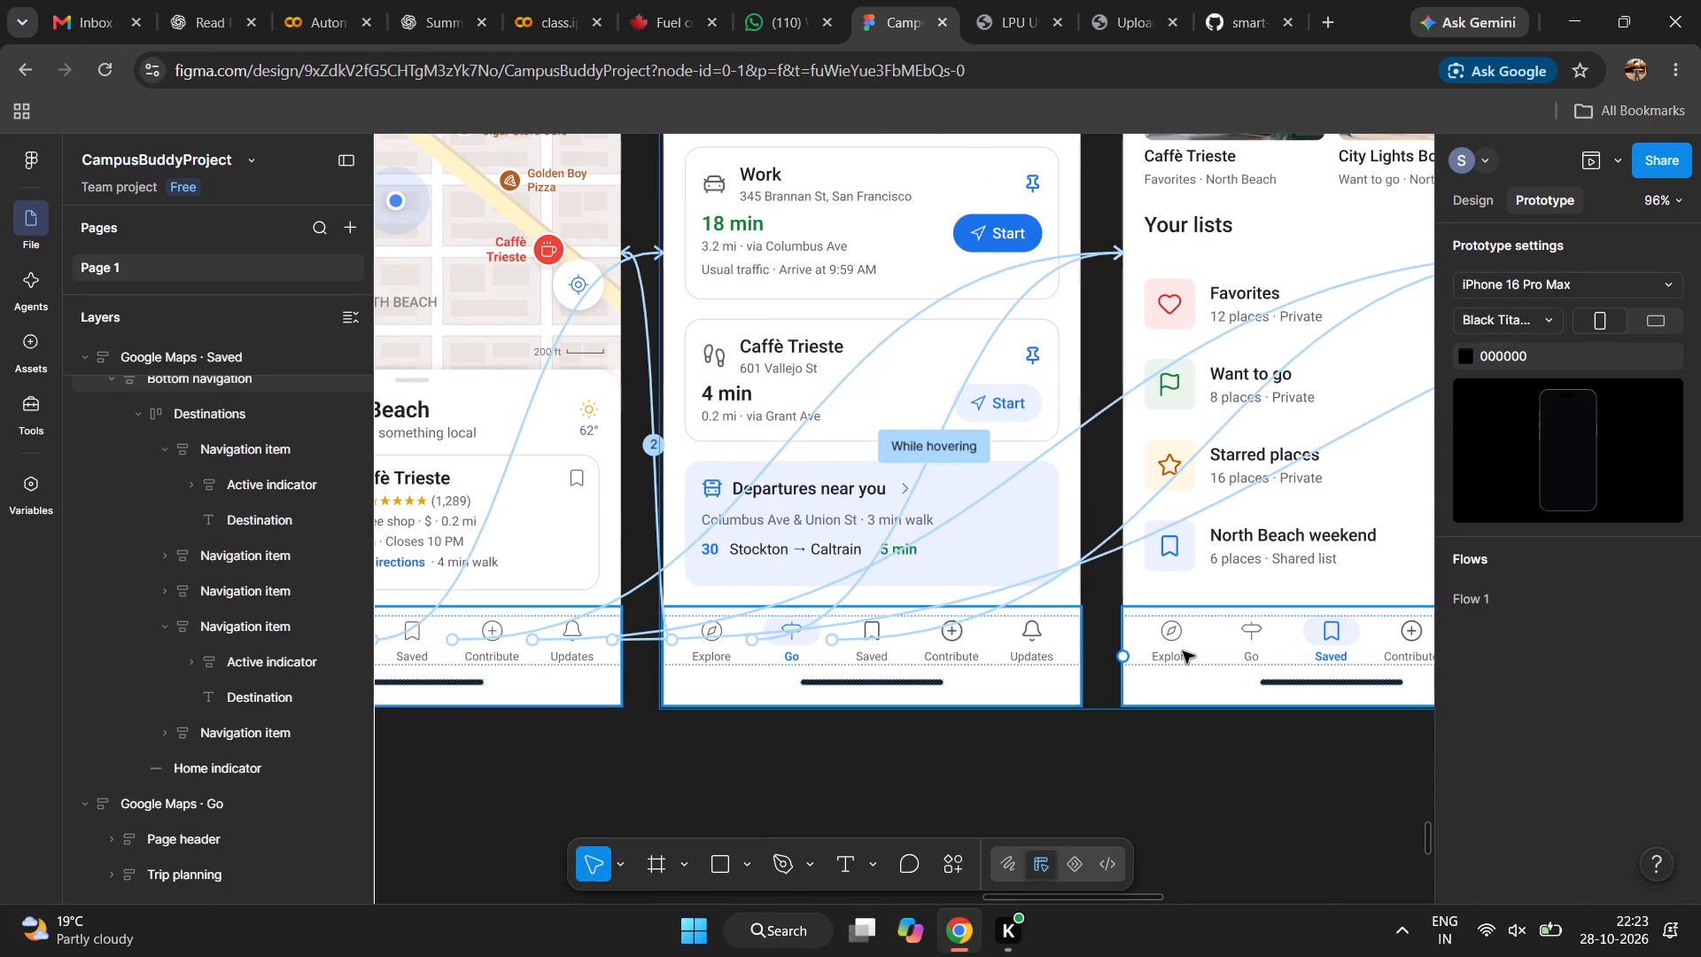
double_click(1179, 648)
double_click(1179, 648)
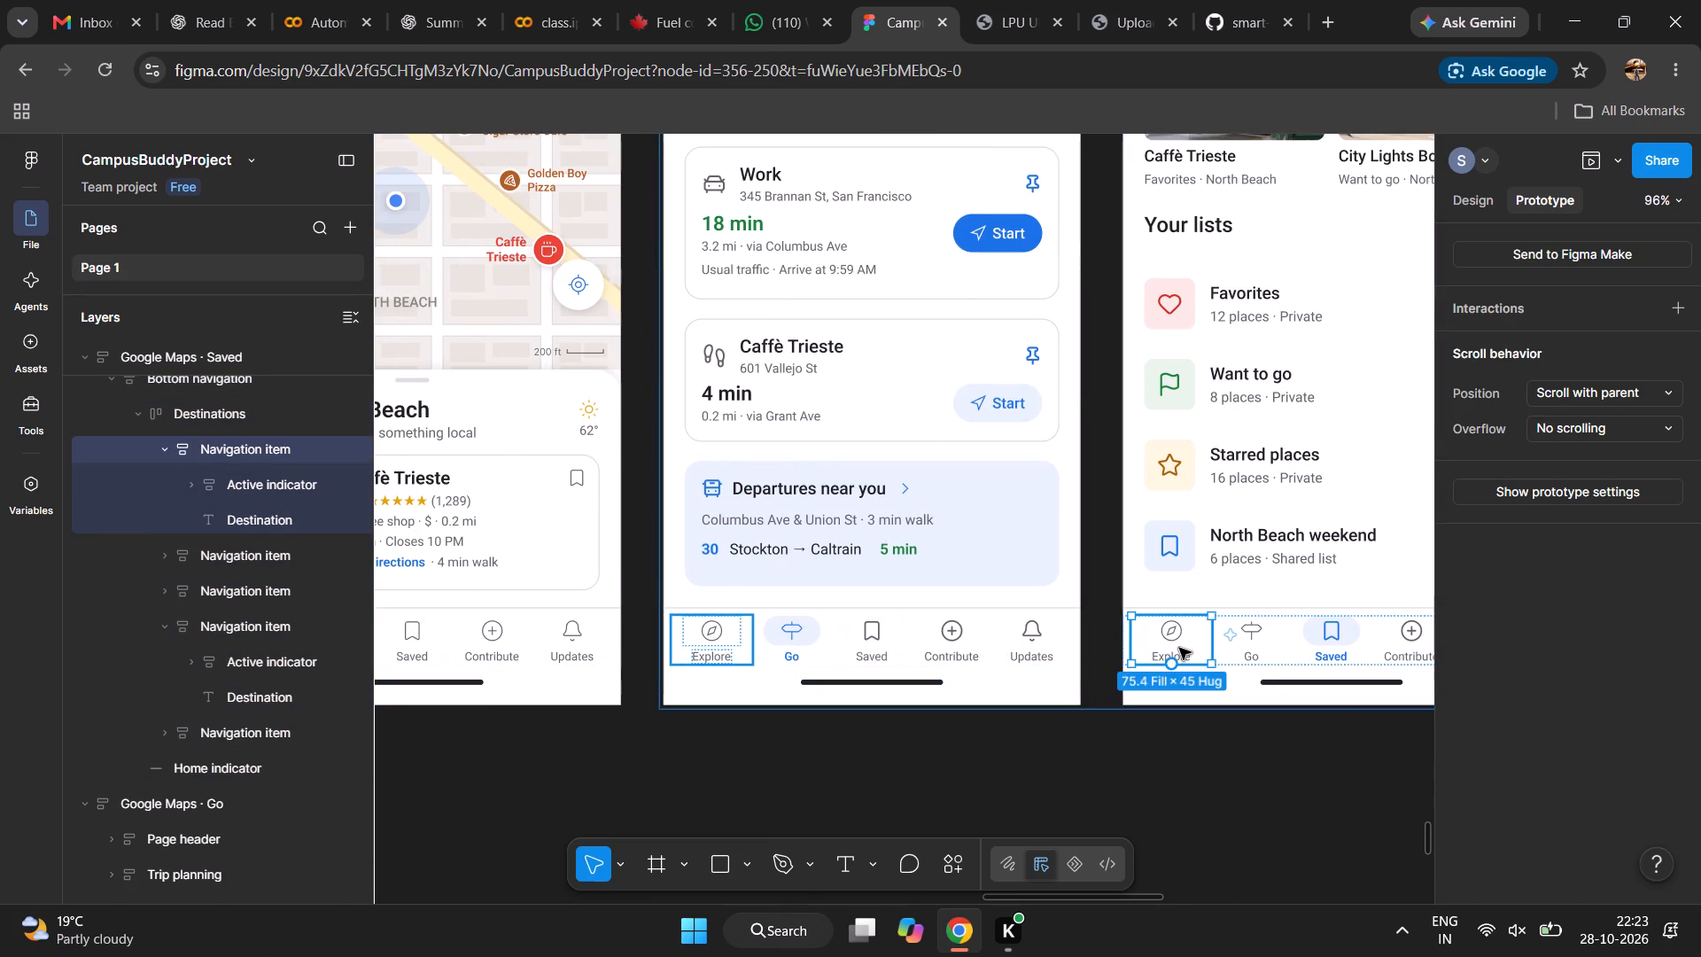
drag(1139, 642, 700, 577)
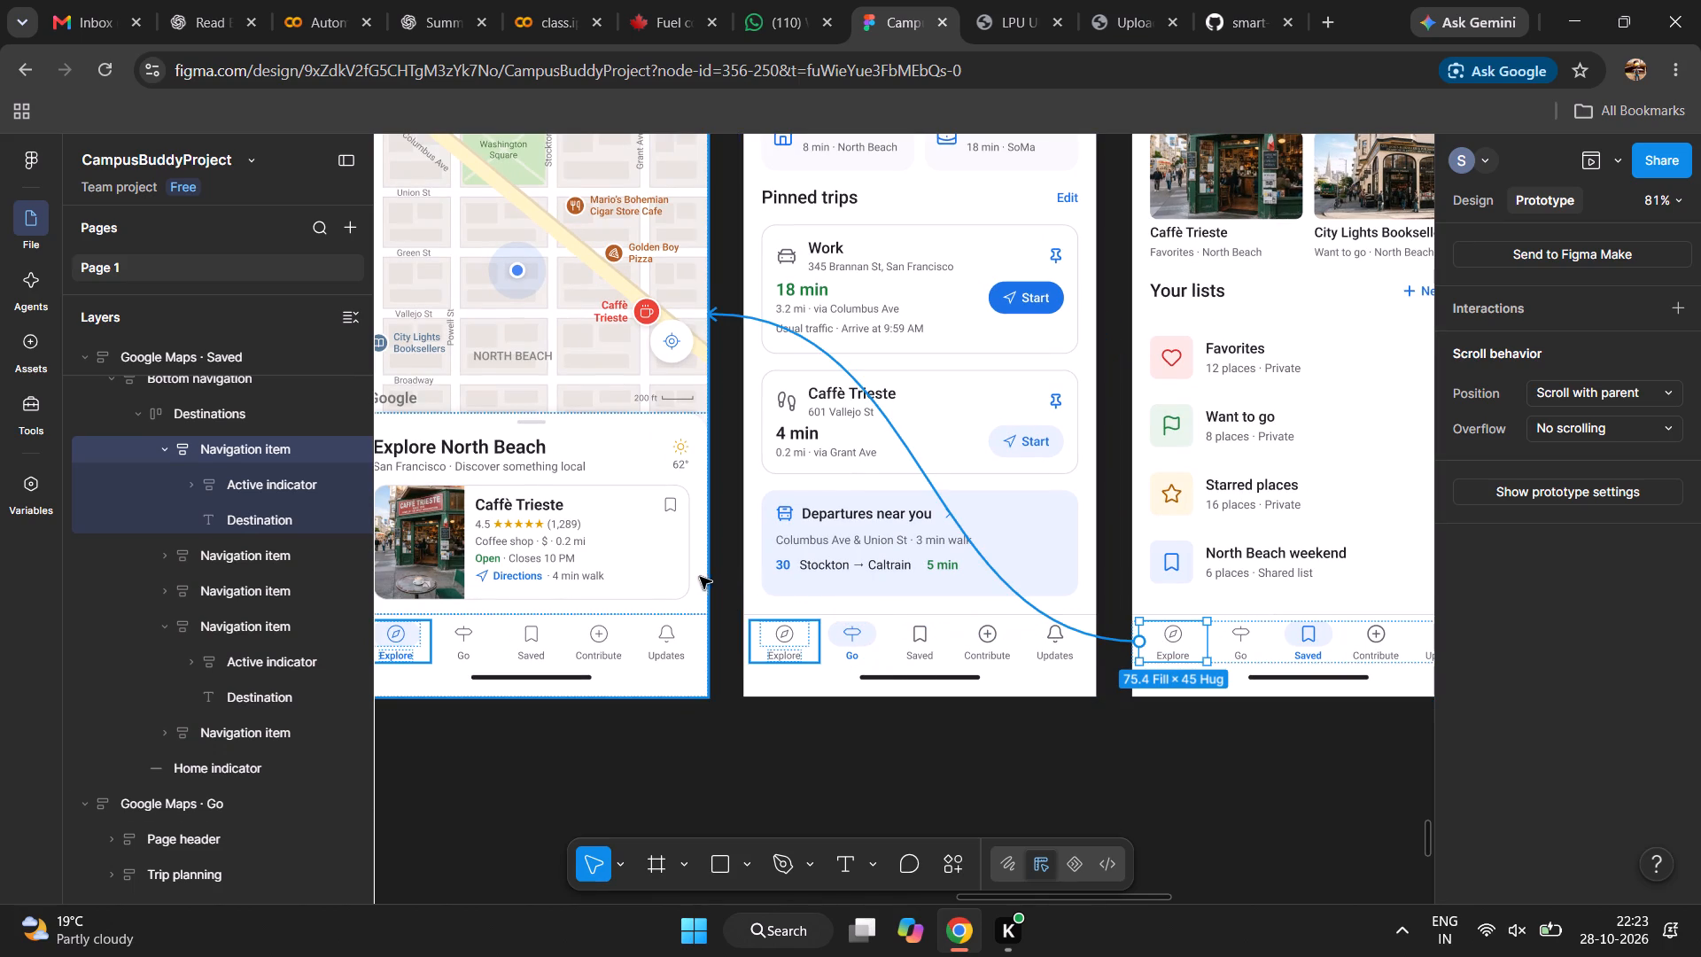
drag(700, 577, 699, 556)
click(1100, 760)
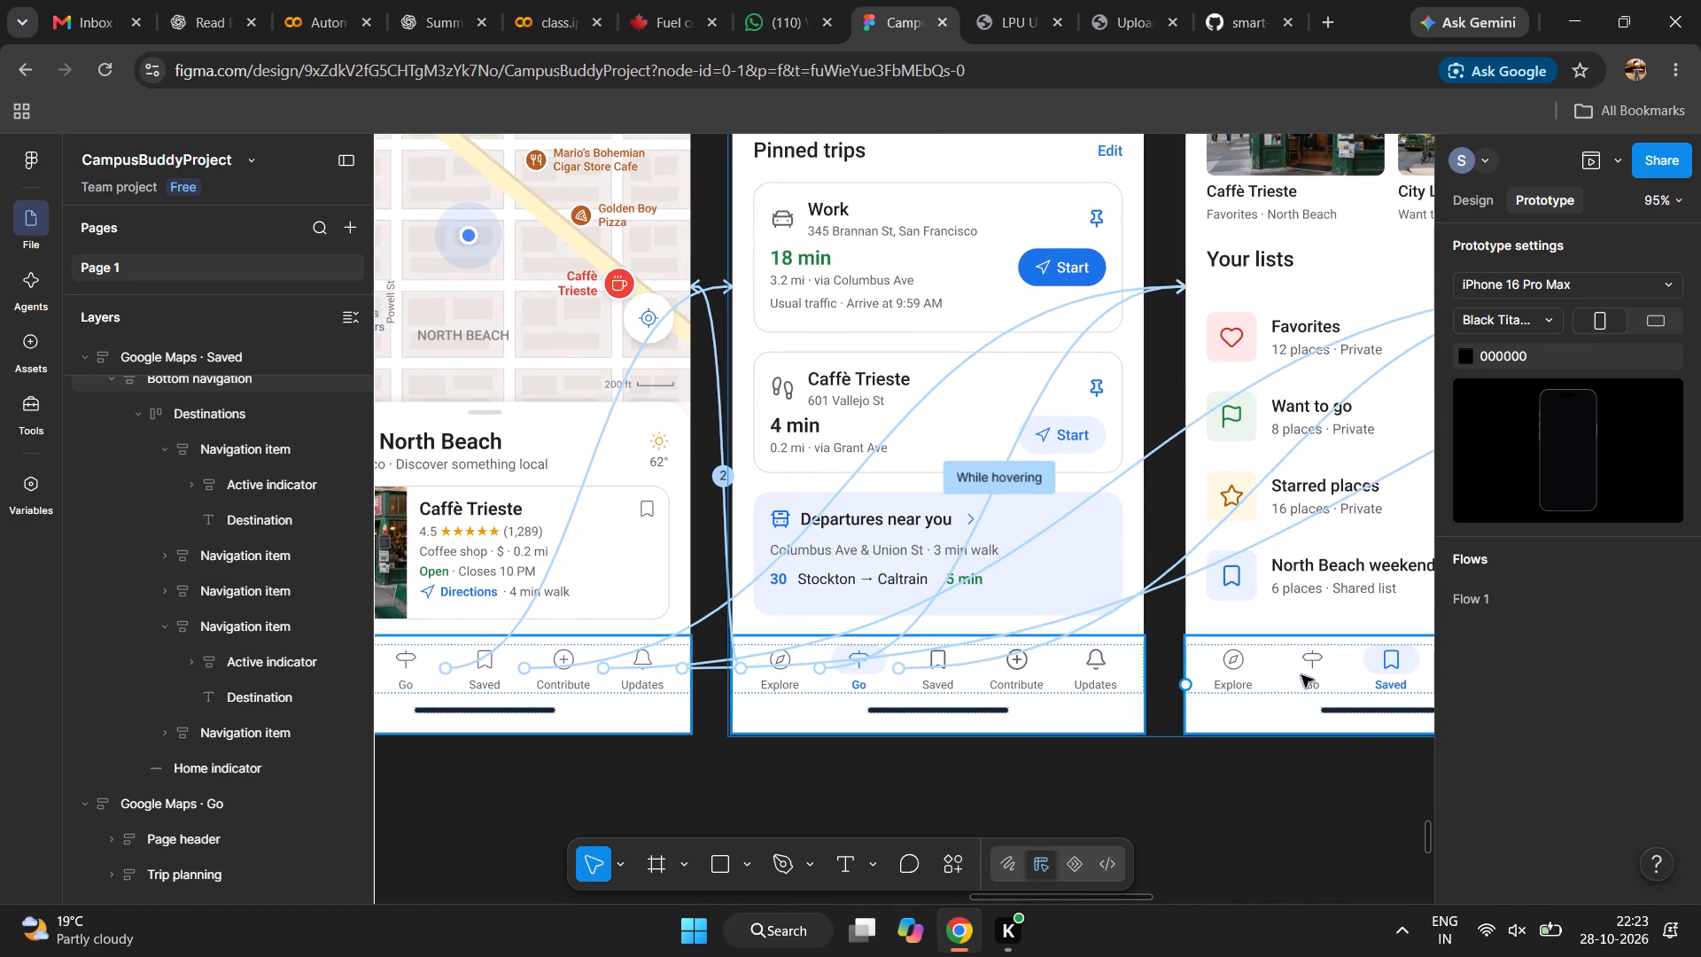
Link the Go navigation item in the Saved frame to the Google Maps Go frame, navigating on tap with Instant animation.
double_click(1312, 673)
double_click(1312, 673)
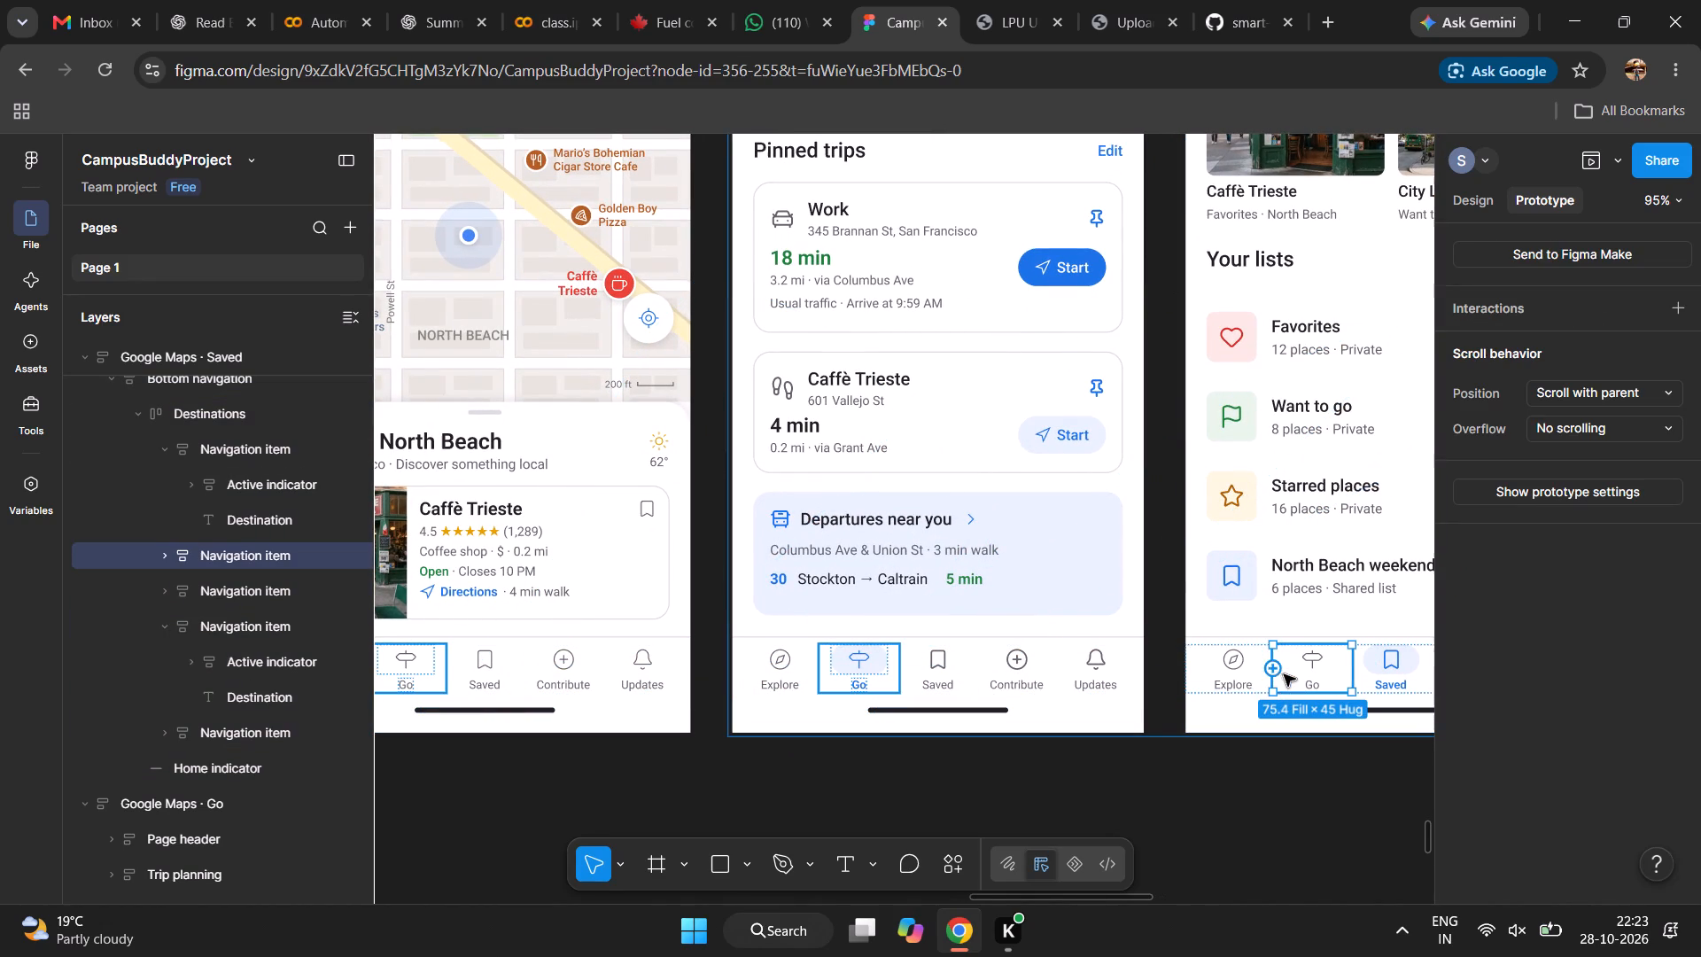
drag(1274, 672, 1193, 652)
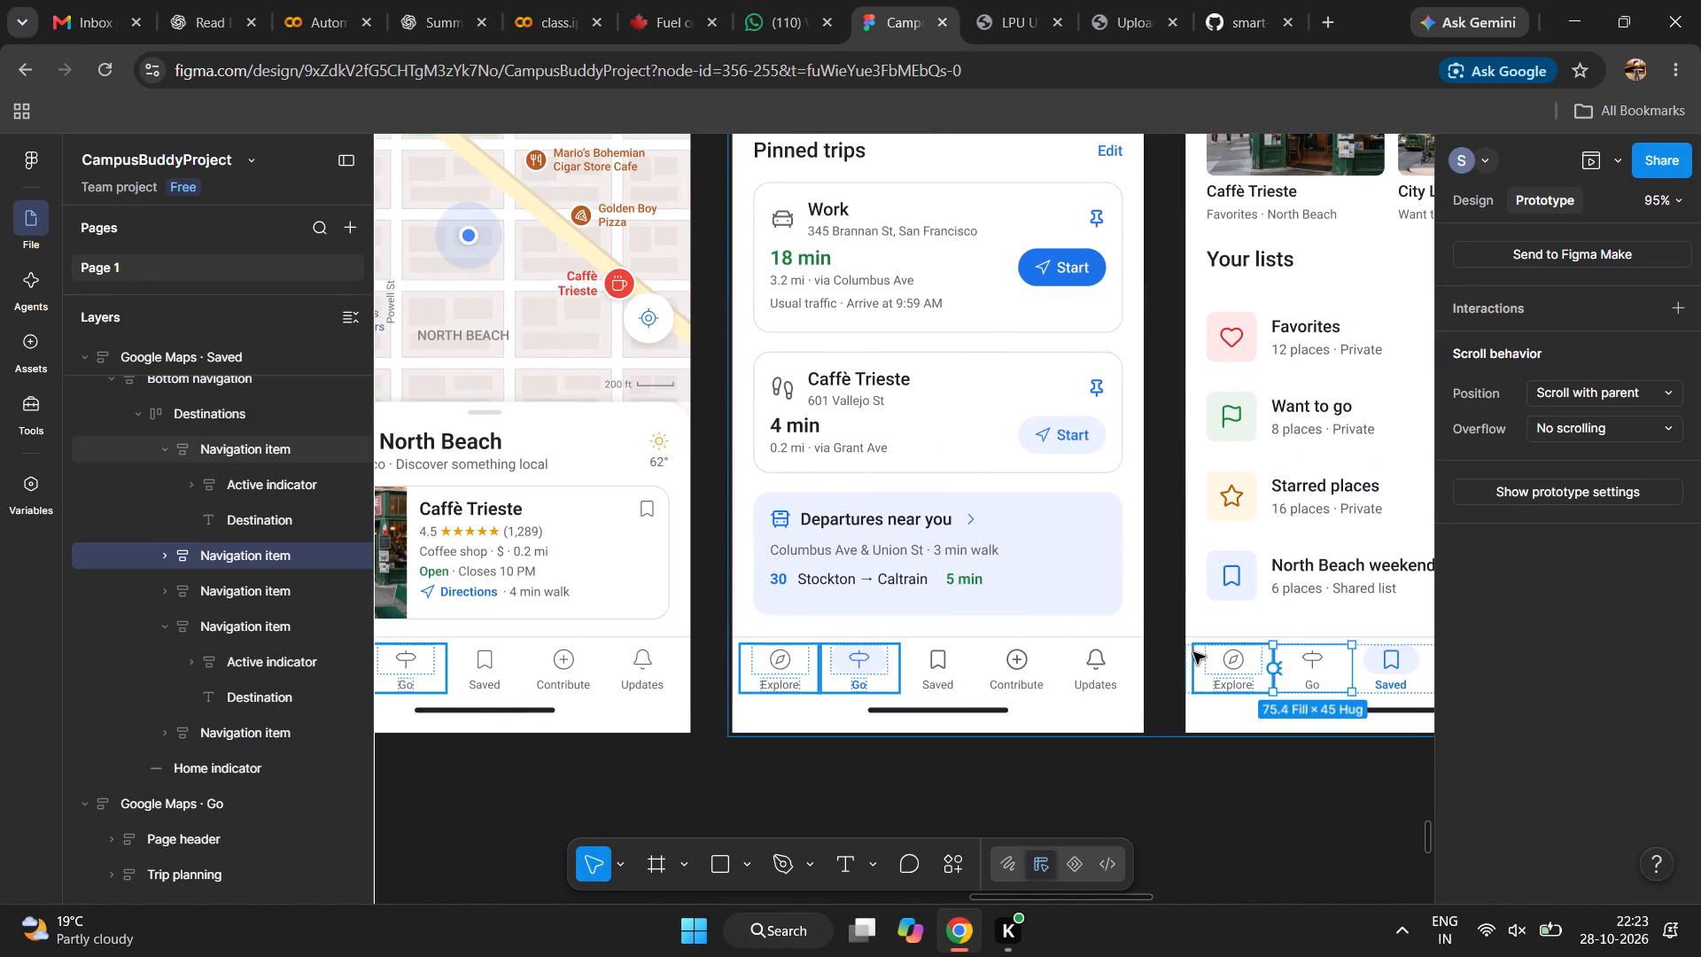
drag(1193, 652, 1135, 567)
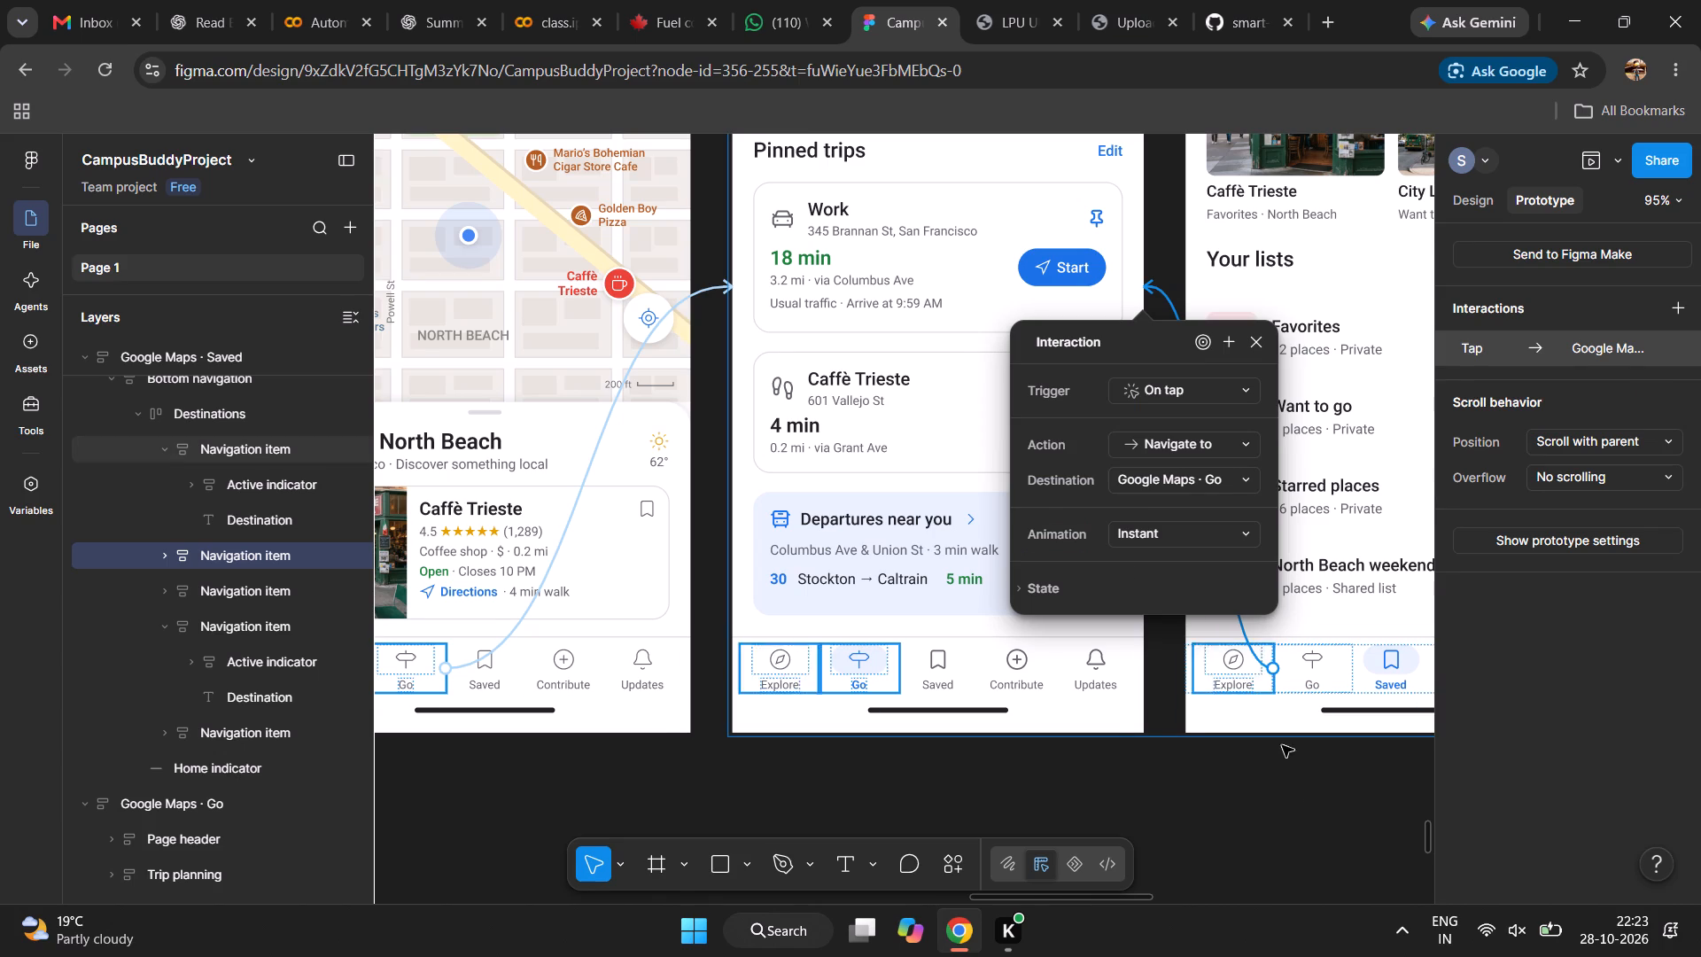
click(1330, 829)
Link the Contribute navigation item in the Saved frame to the Google Maps Contribute frame, navigating on tap with Instant animation.
scroll(1330, 829, left, 1)
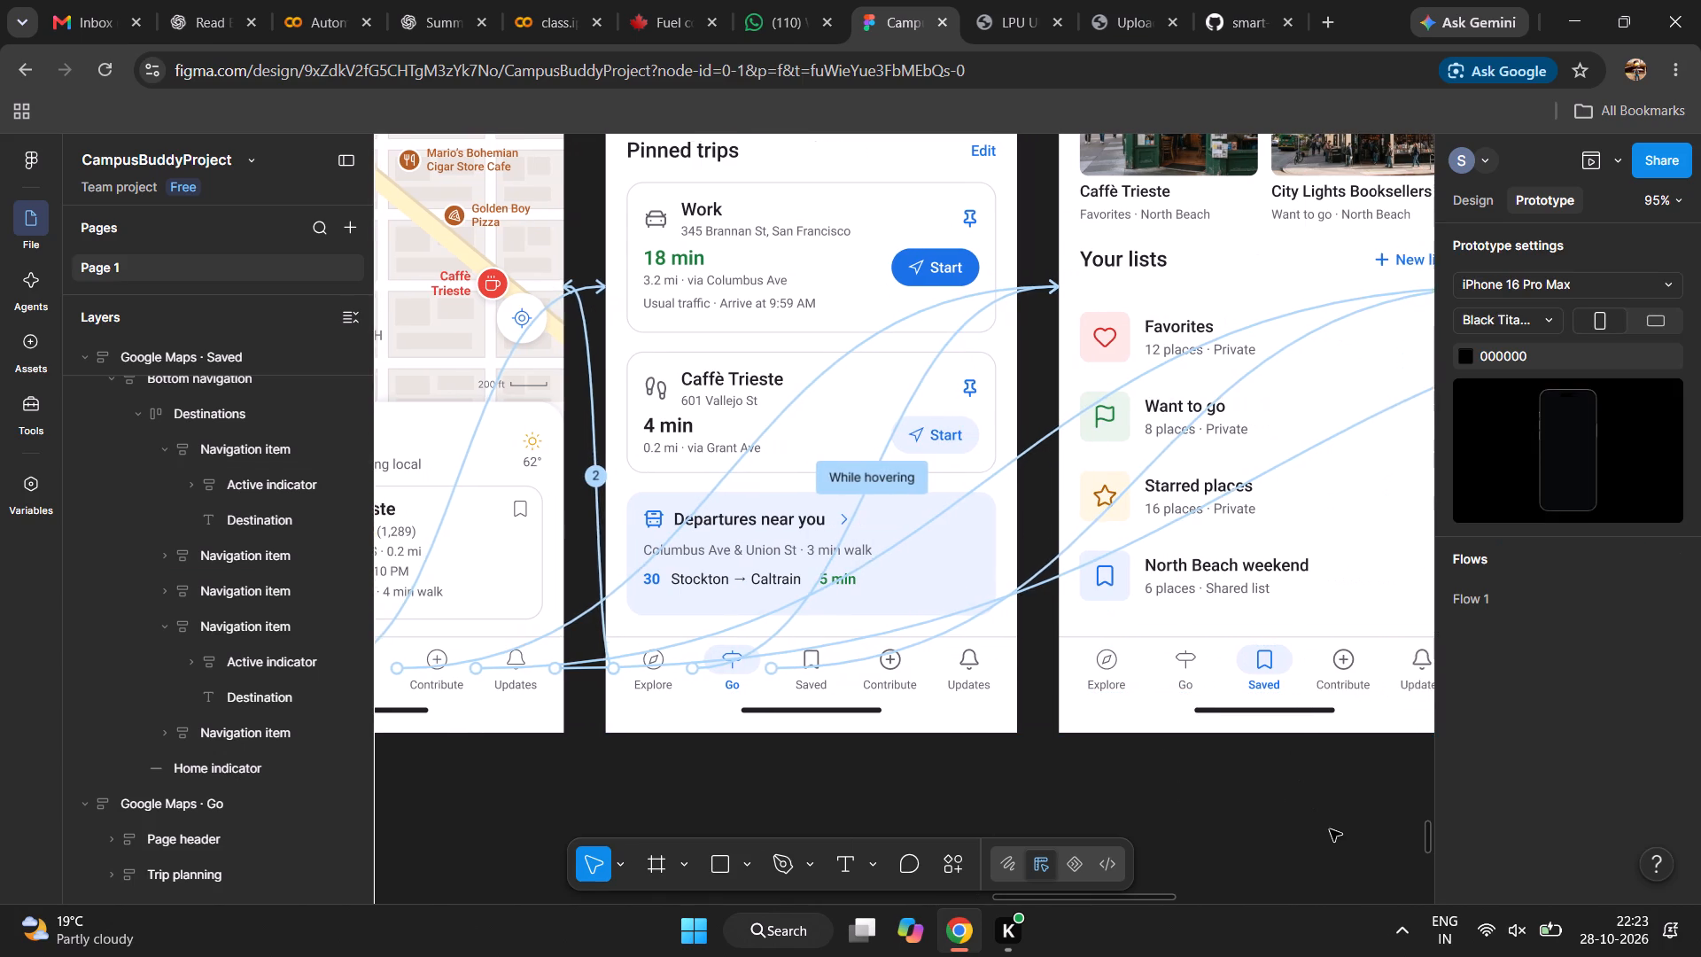
scroll(1330, 829, left, 2)
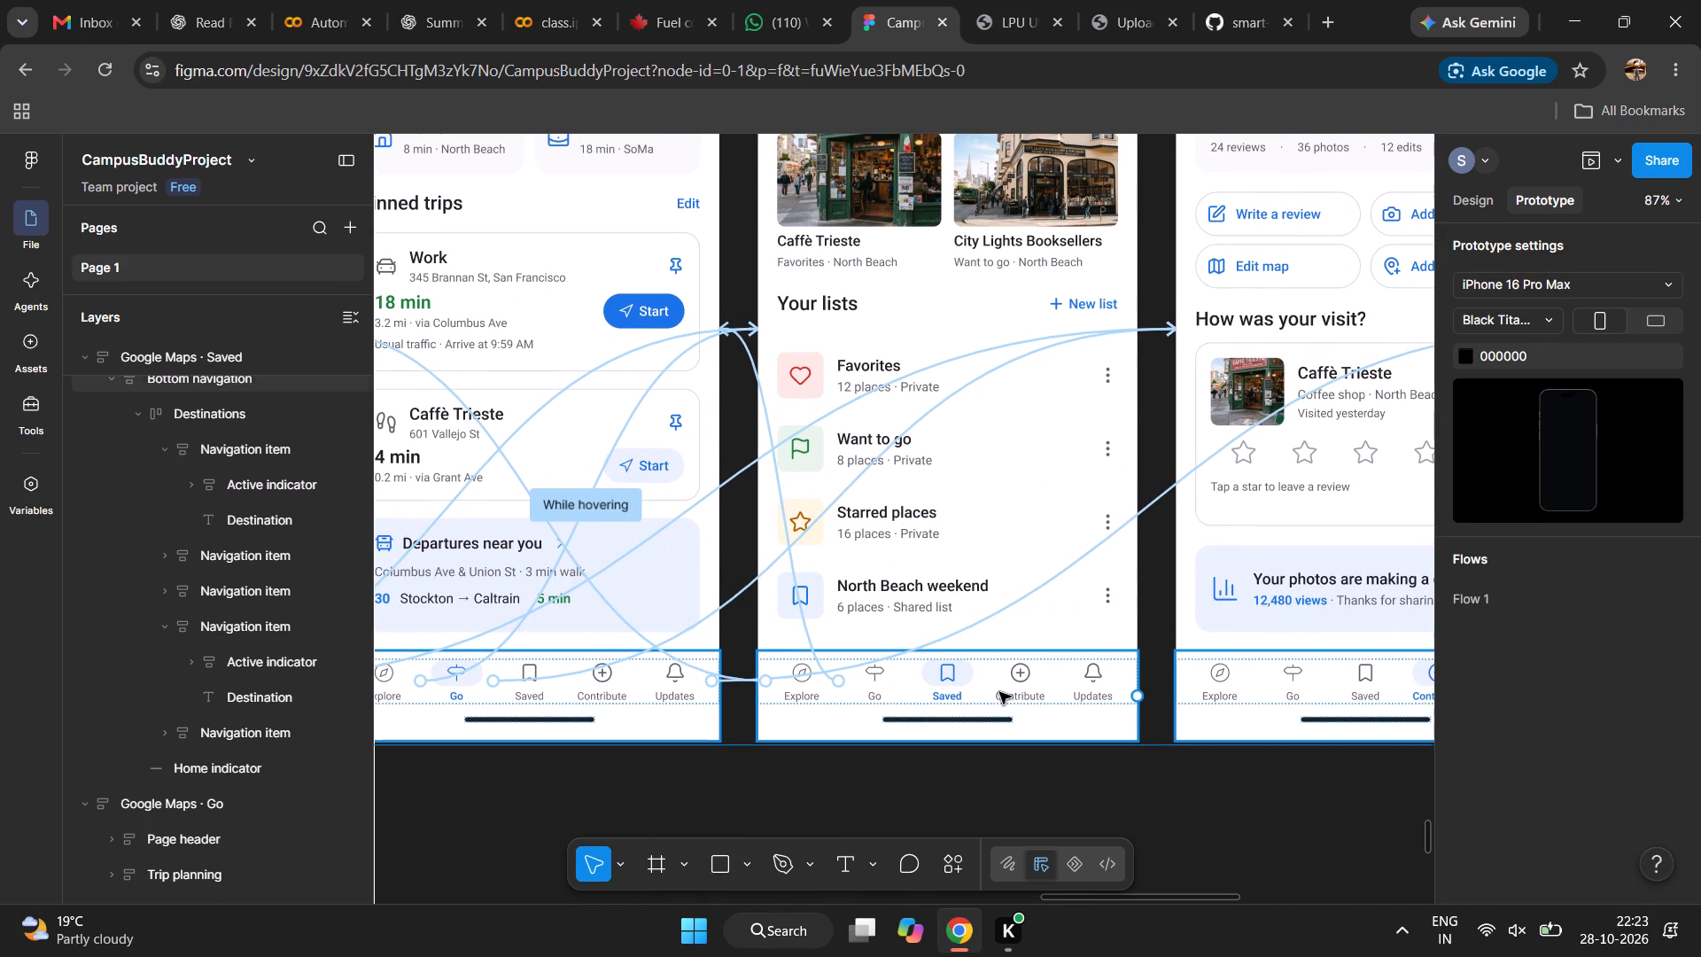
double_click(1019, 685)
double_click(1019, 685)
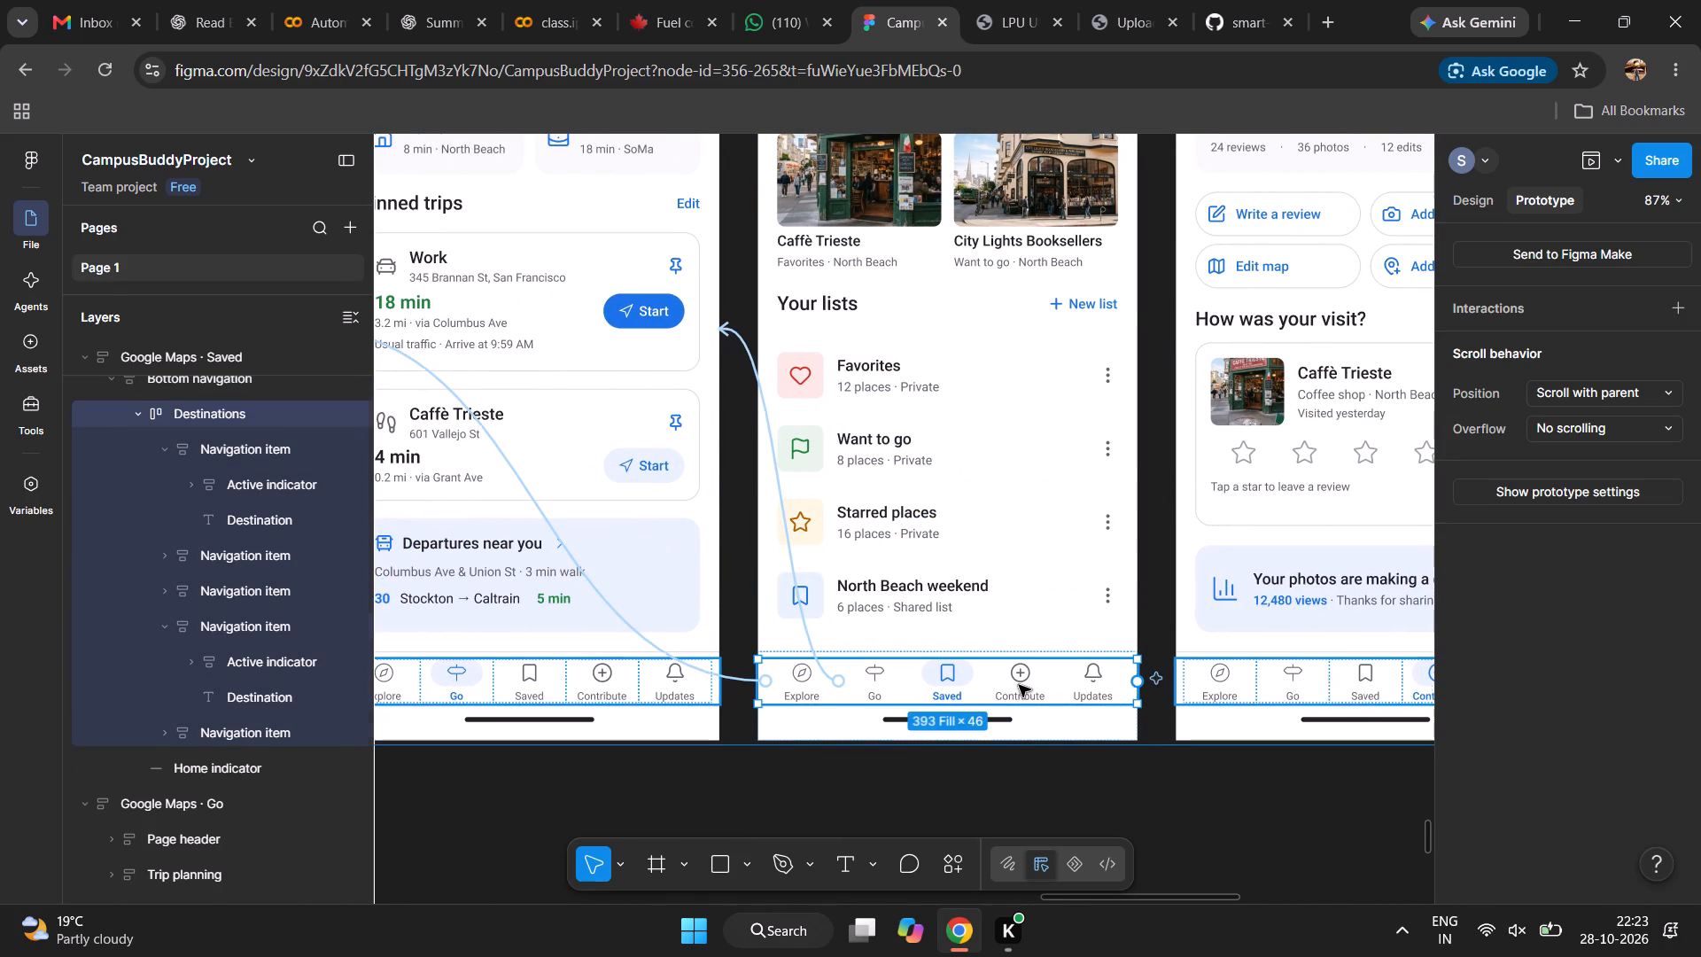
drag(1053, 682, 1154, 622)
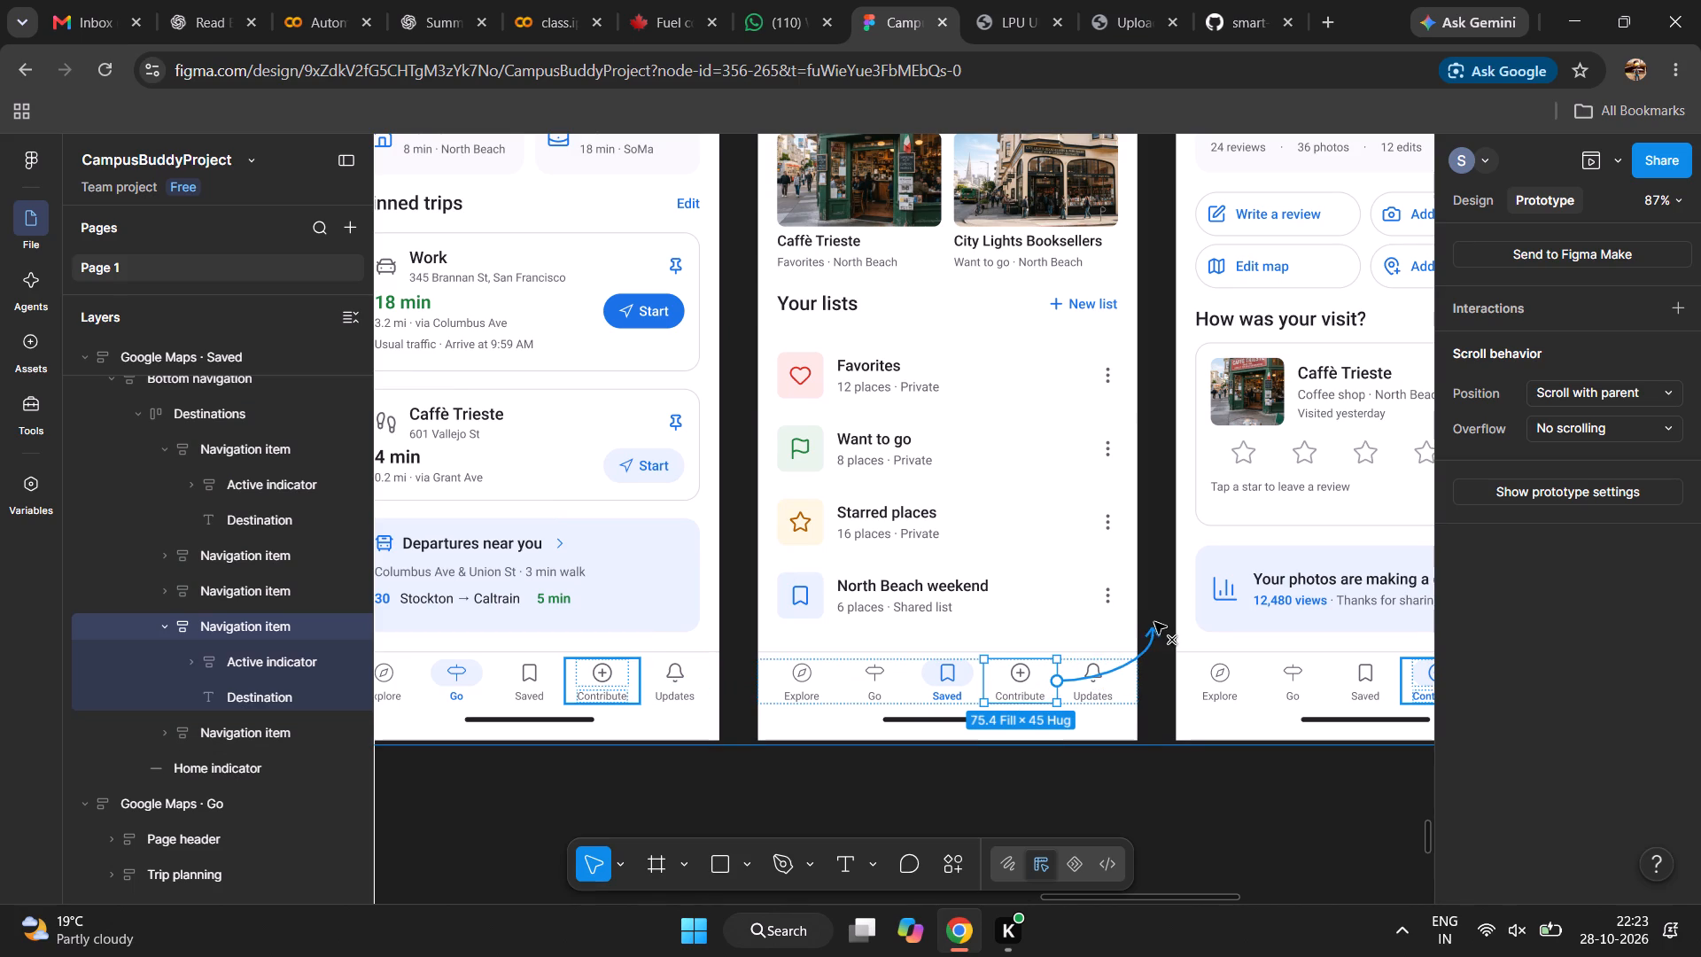
drag(1154, 622, 1183, 572)
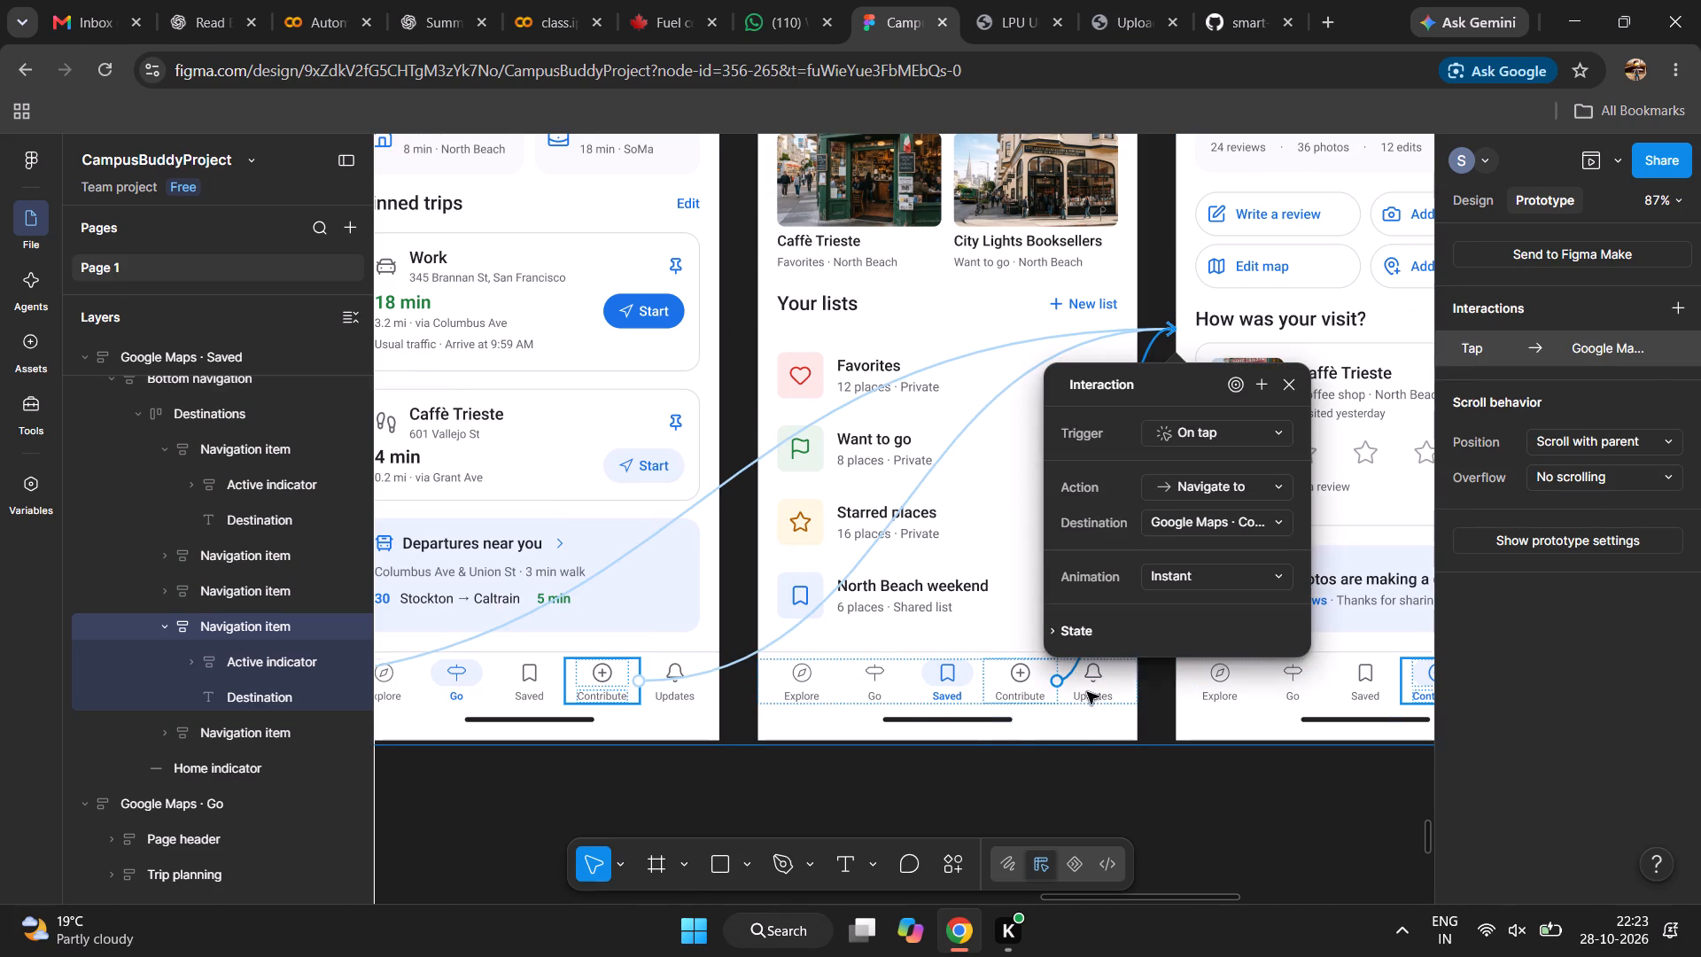
click(1170, 807)
Link the Updates navigation item in the Saved frame to the Google Maps Updates frame, navigating on tap with Instant animation.
scroll(1170, 807, left, 2)
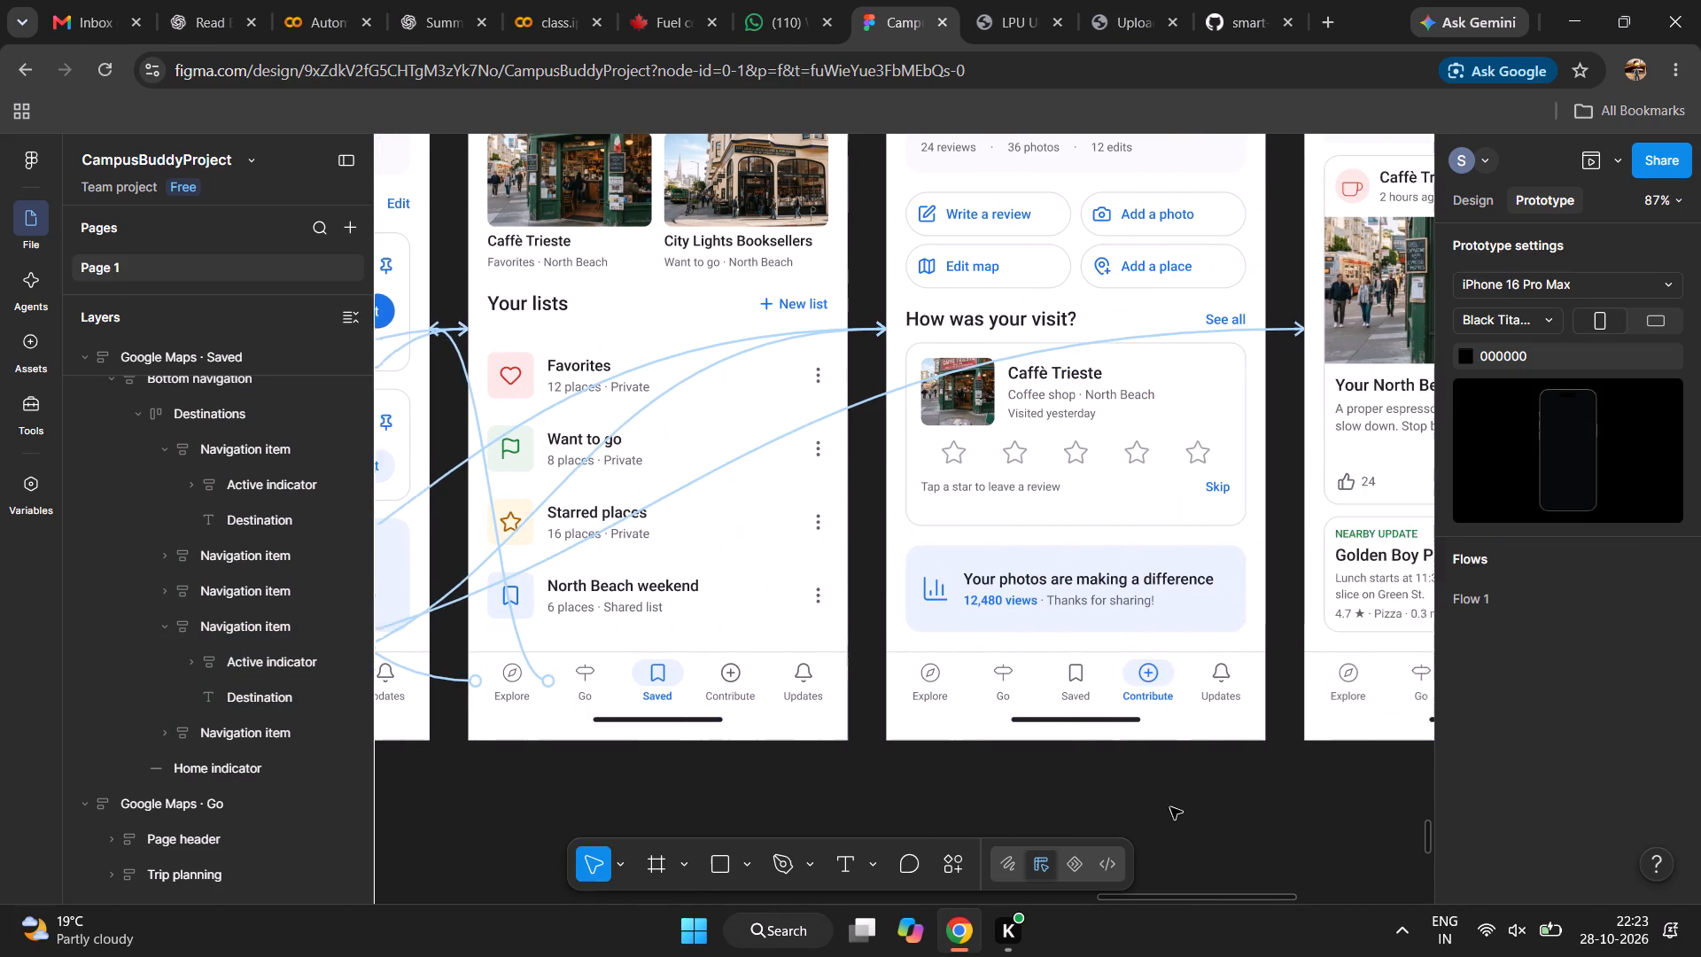
scroll(1170, 807, left, 1)
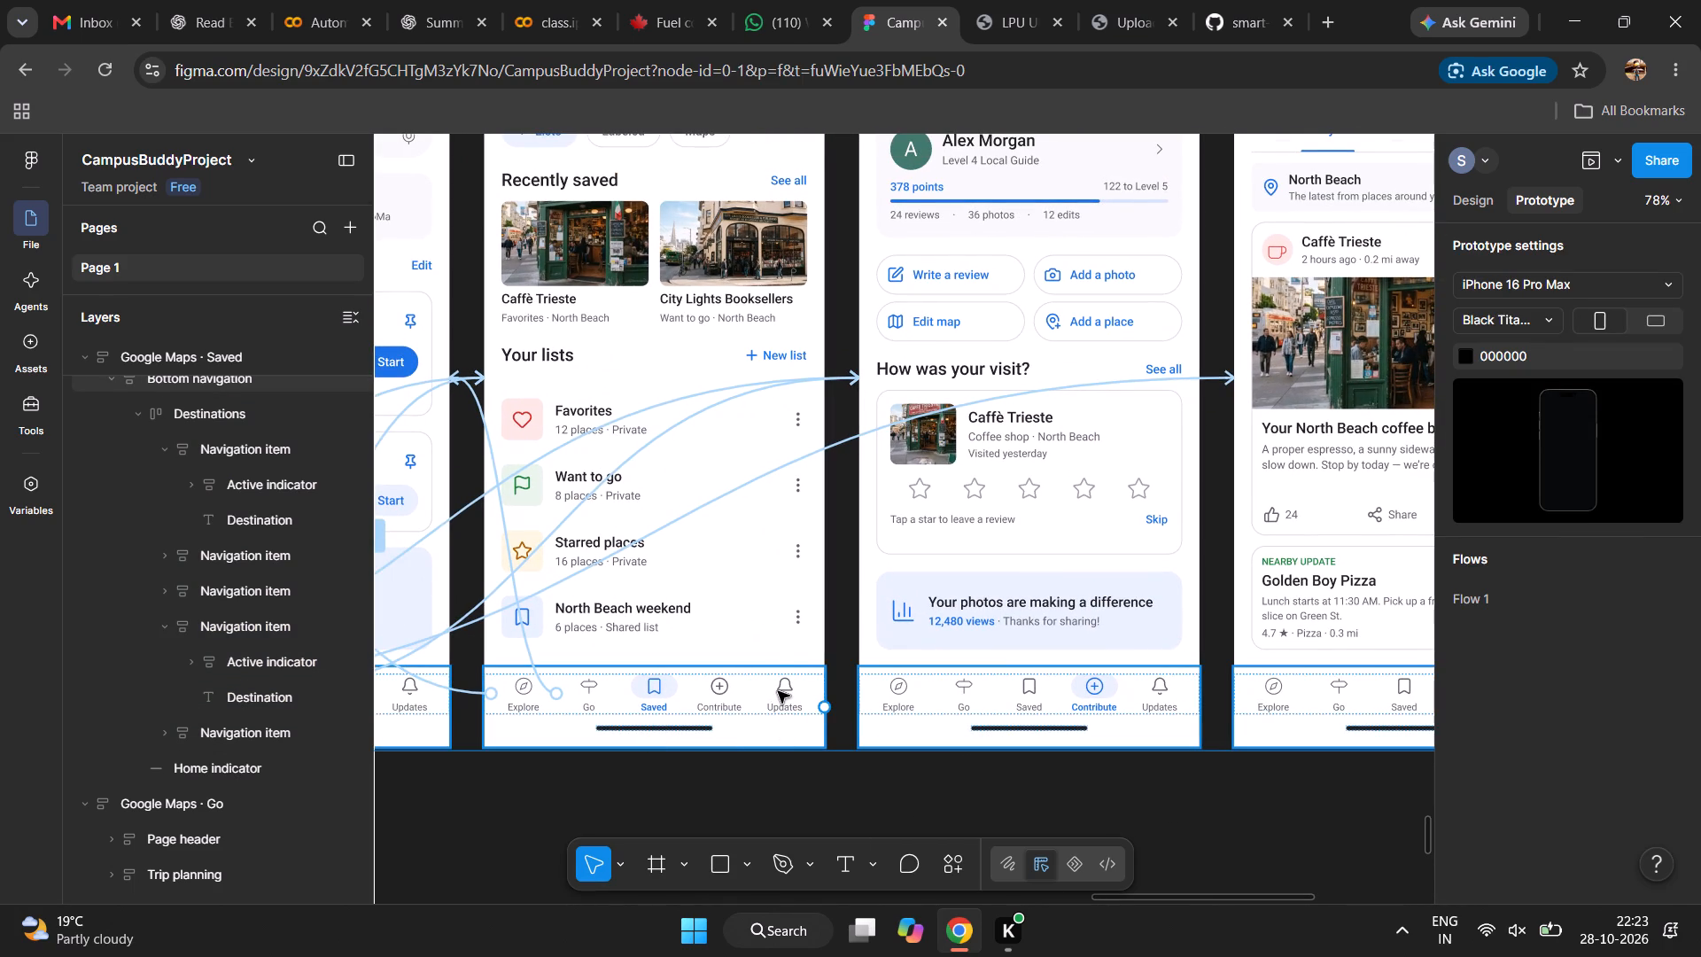
double_click(778, 691)
double_click(778, 691)
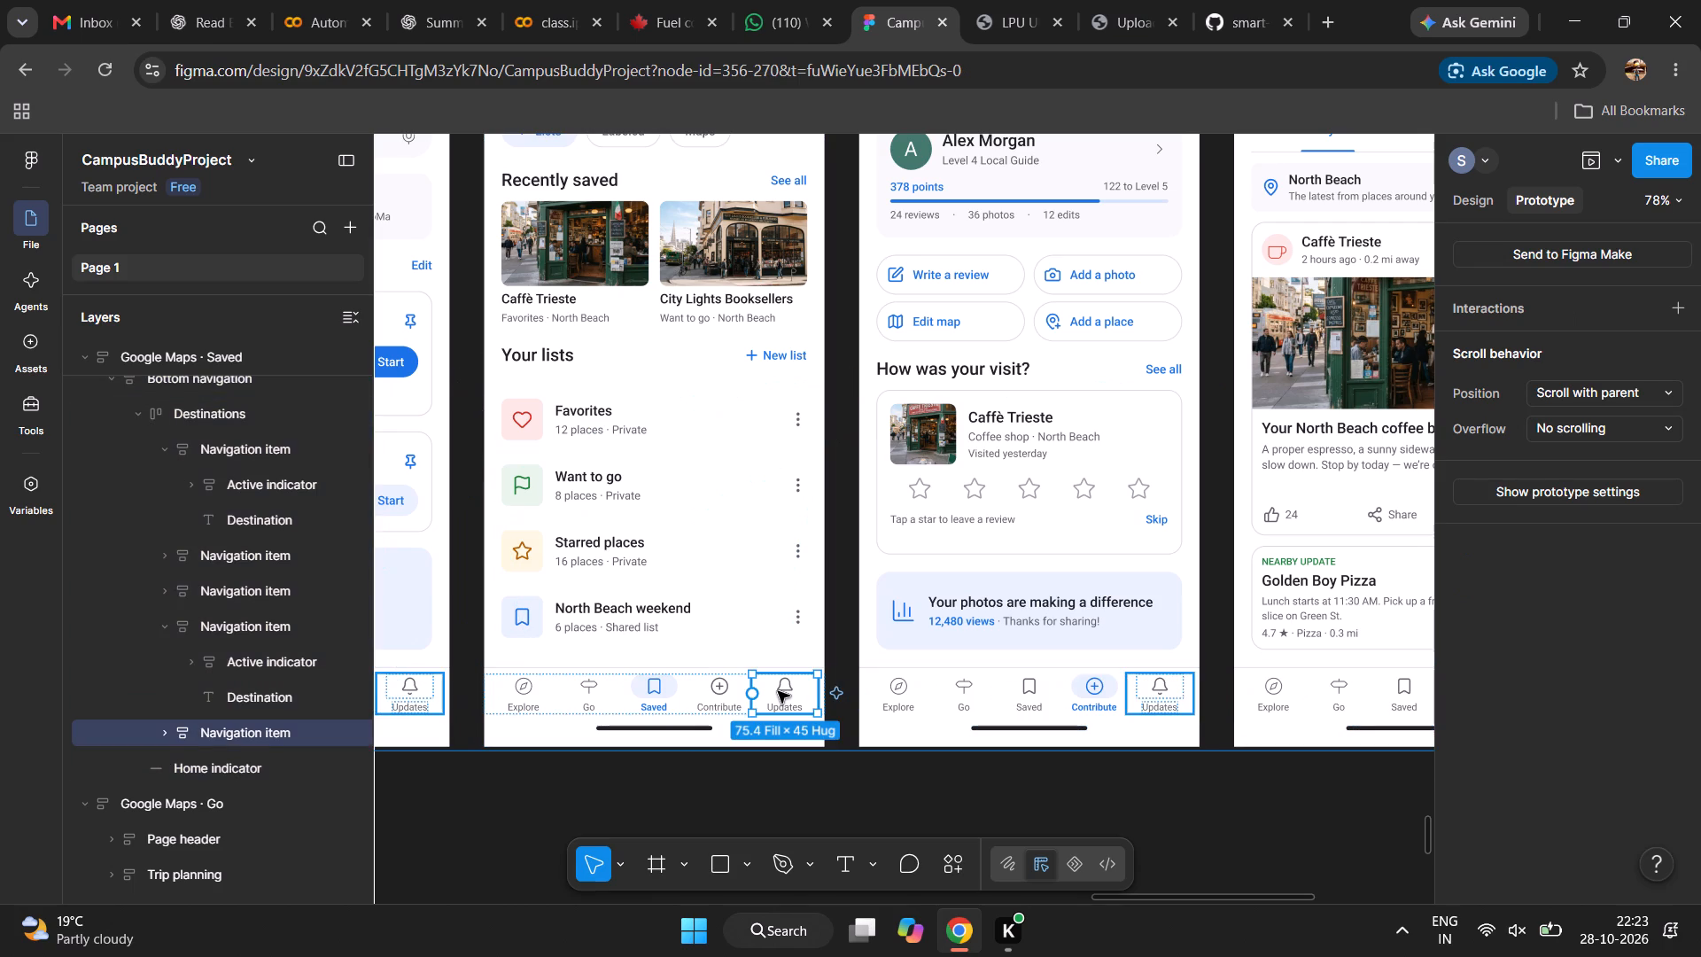
drag(818, 693, 1152, 646)
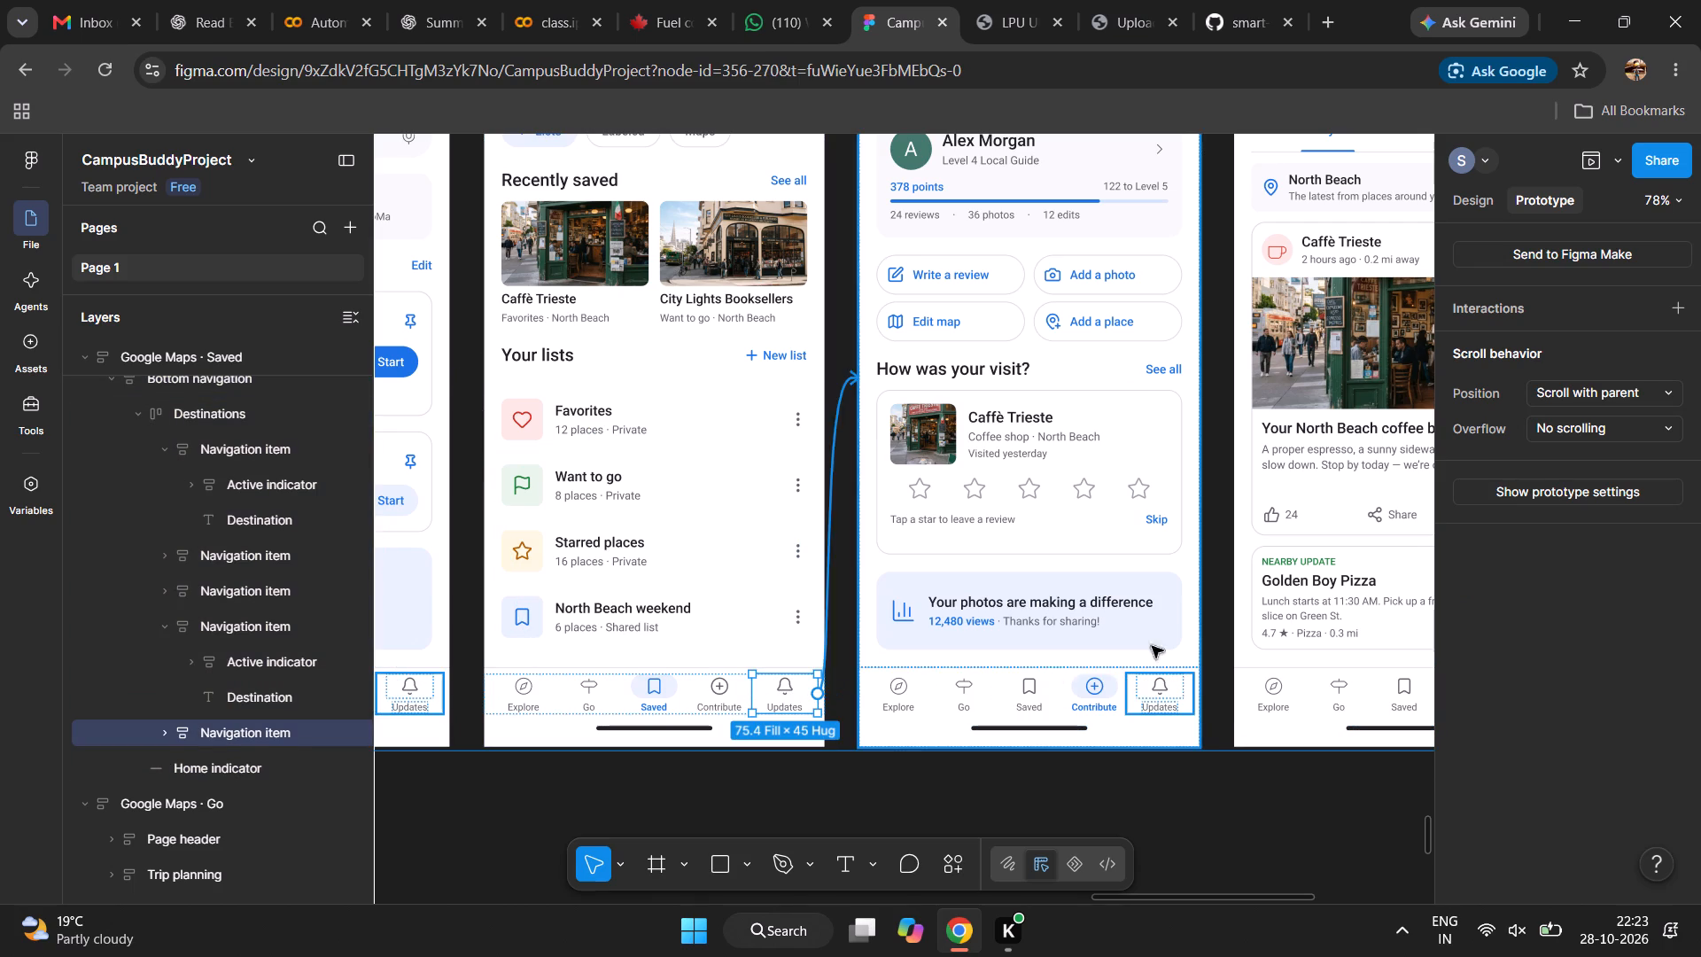
drag(1152, 646, 1235, 591)
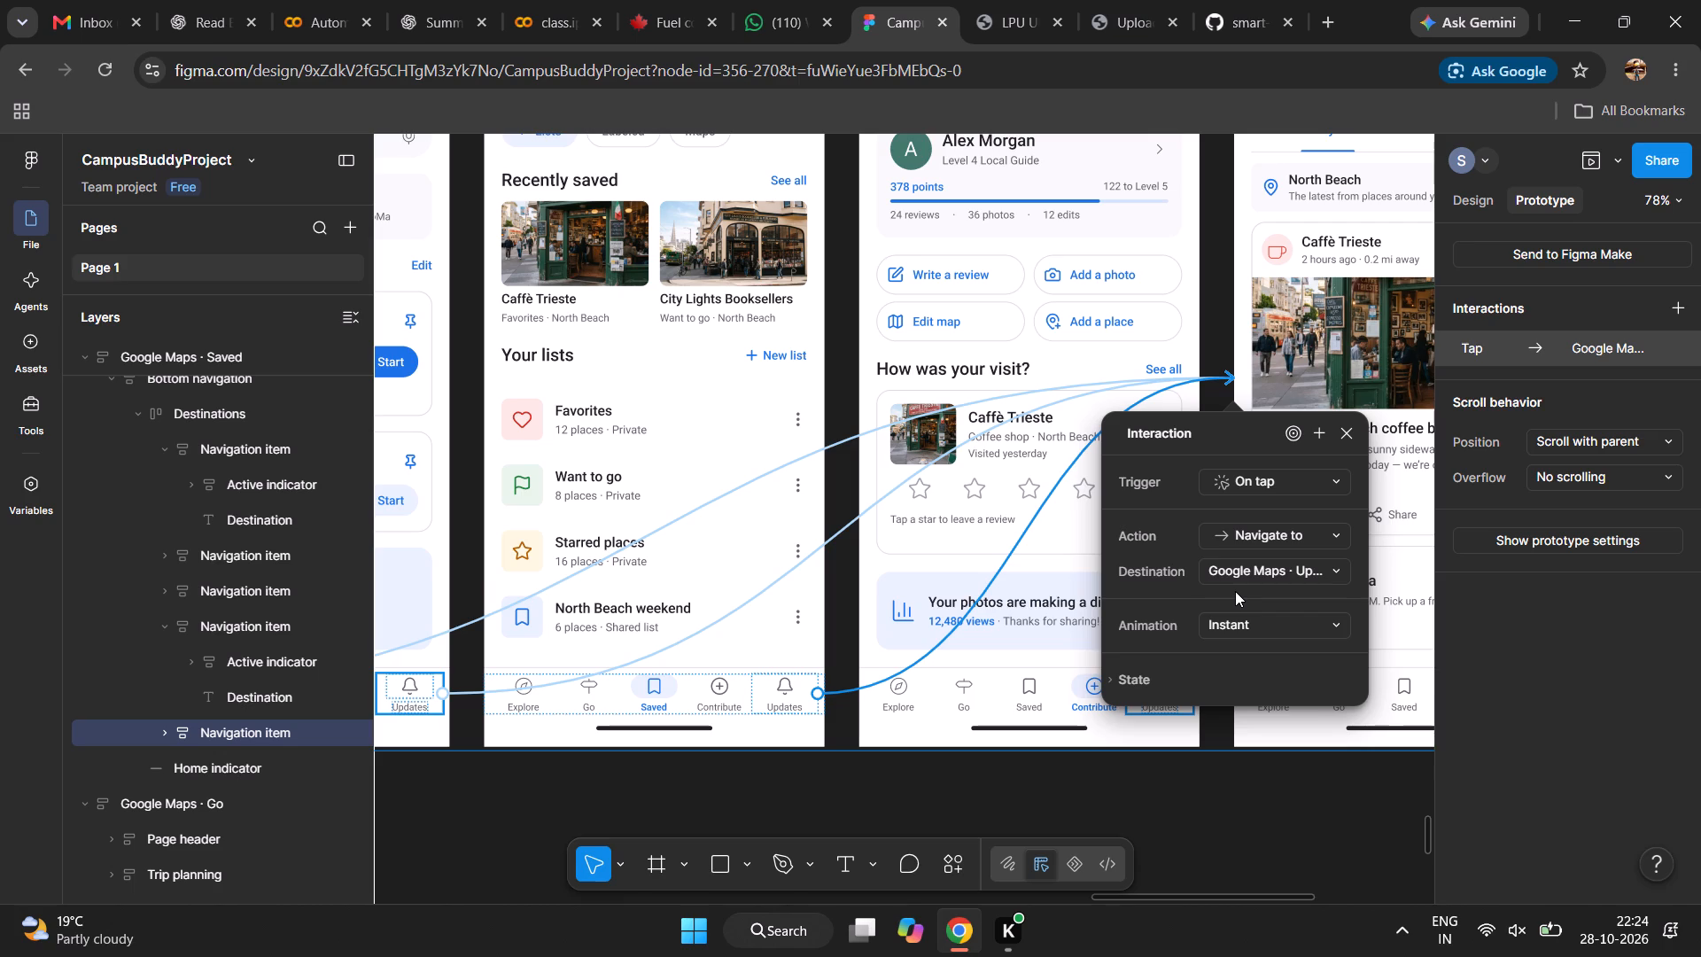
click(1354, 800)
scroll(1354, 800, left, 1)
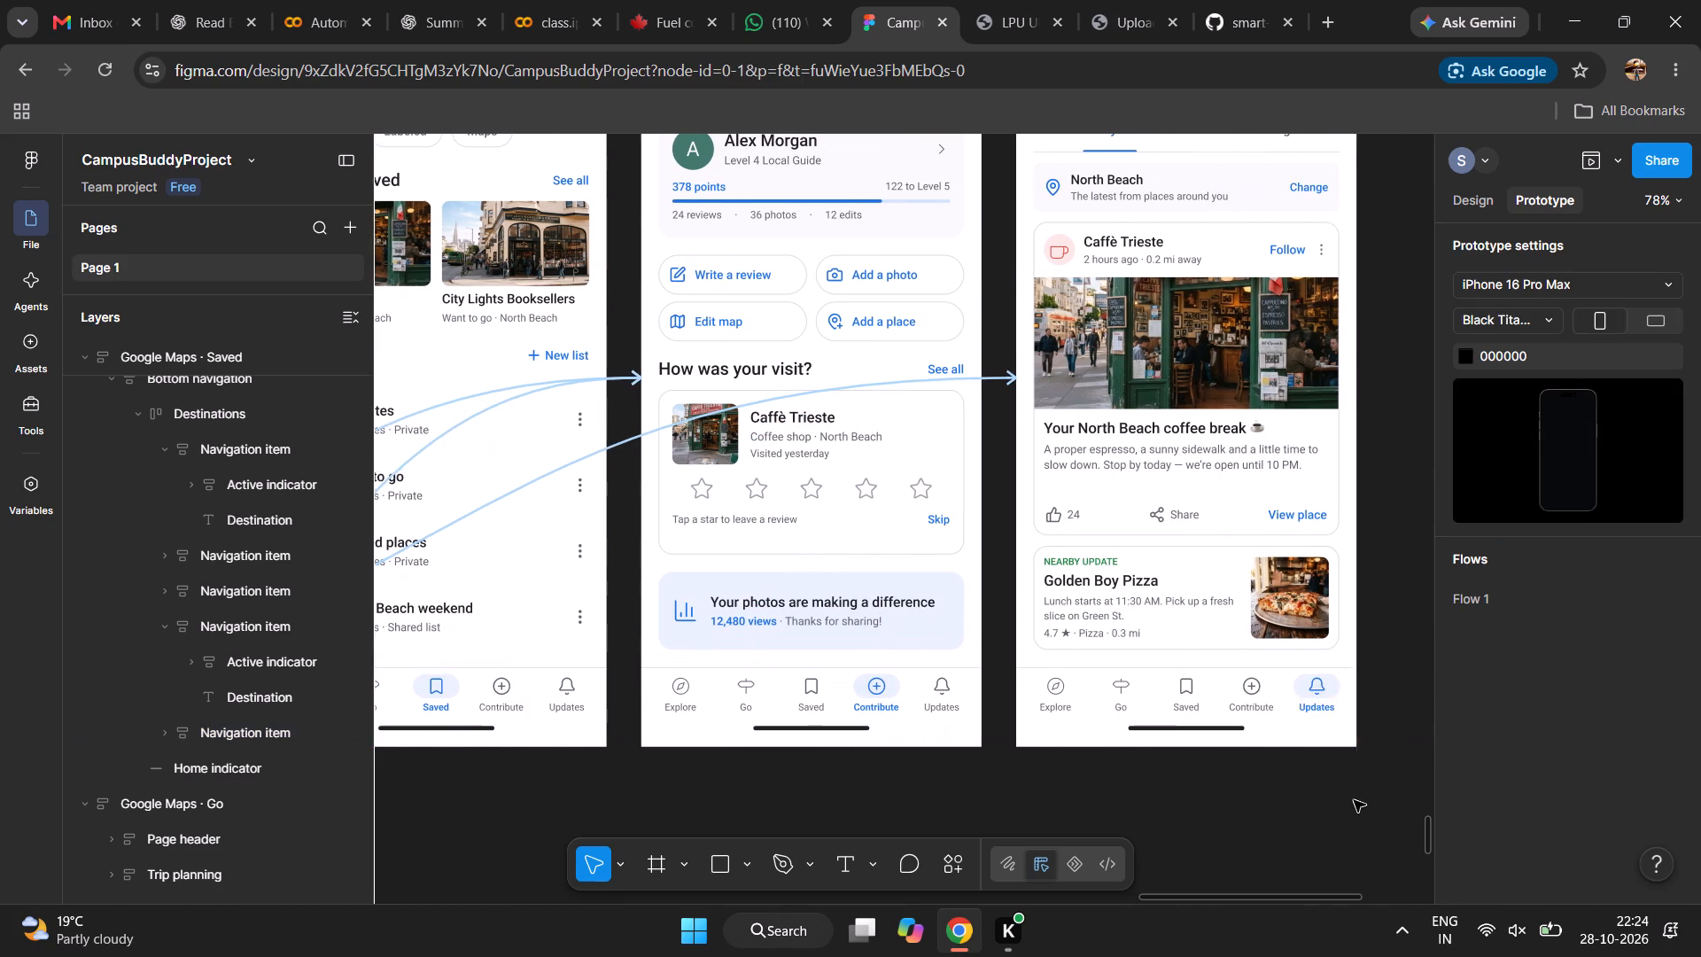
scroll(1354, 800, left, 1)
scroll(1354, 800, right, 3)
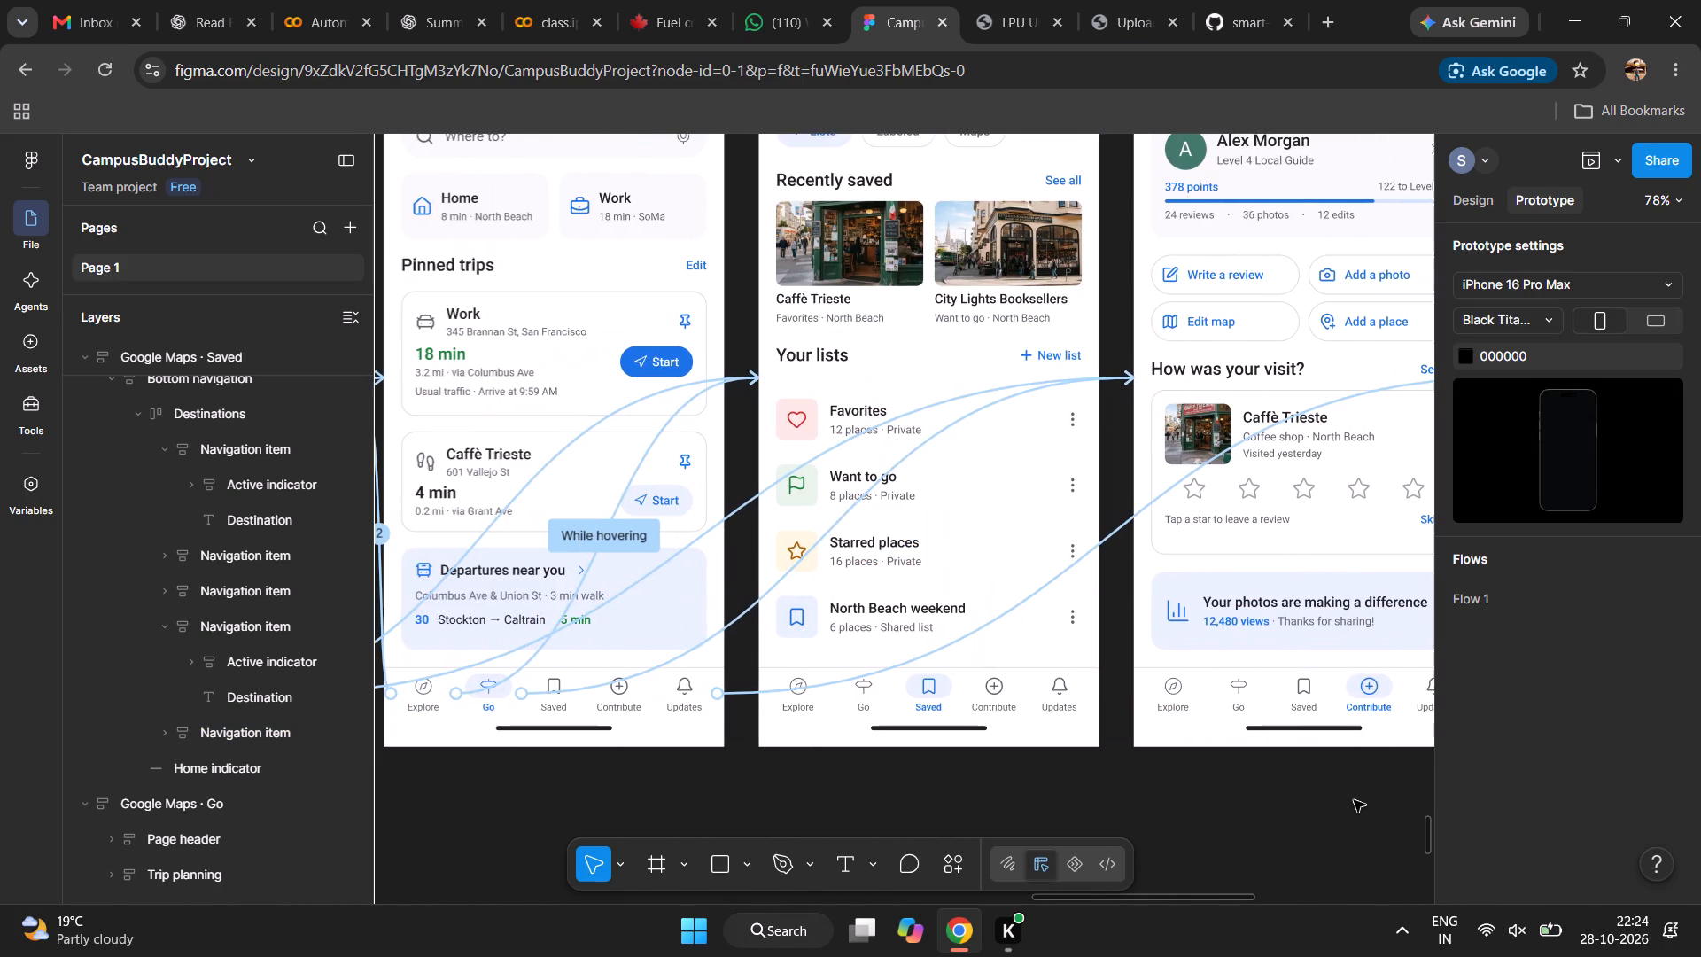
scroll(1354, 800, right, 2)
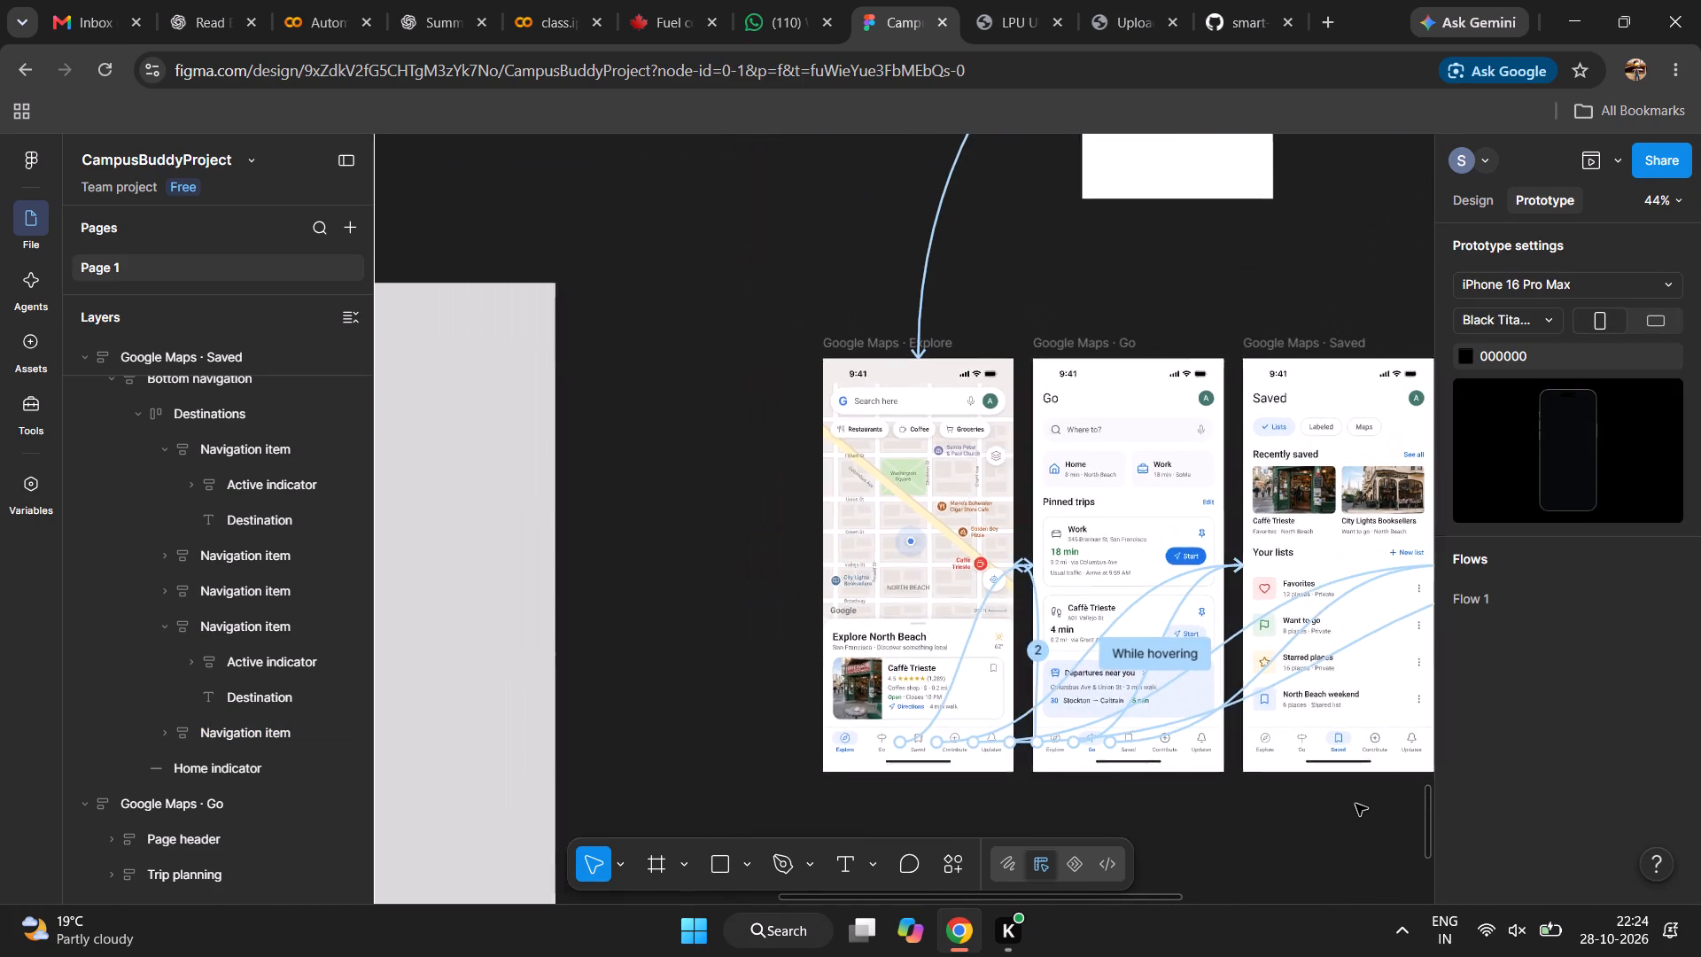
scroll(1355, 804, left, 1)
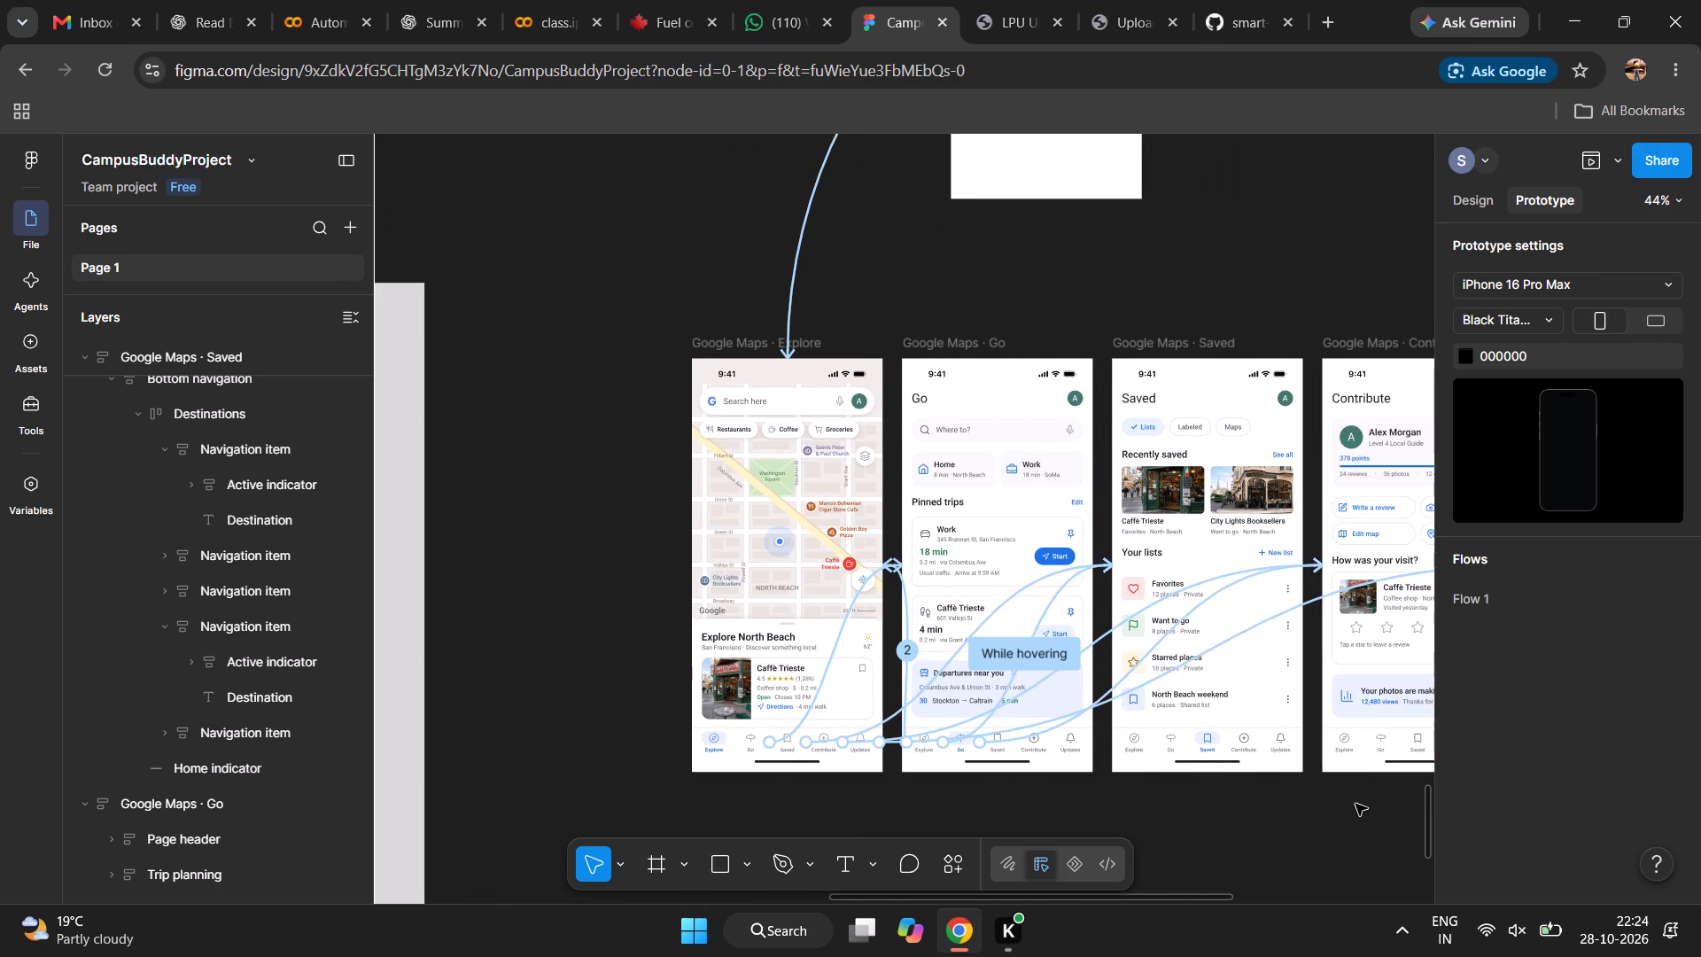